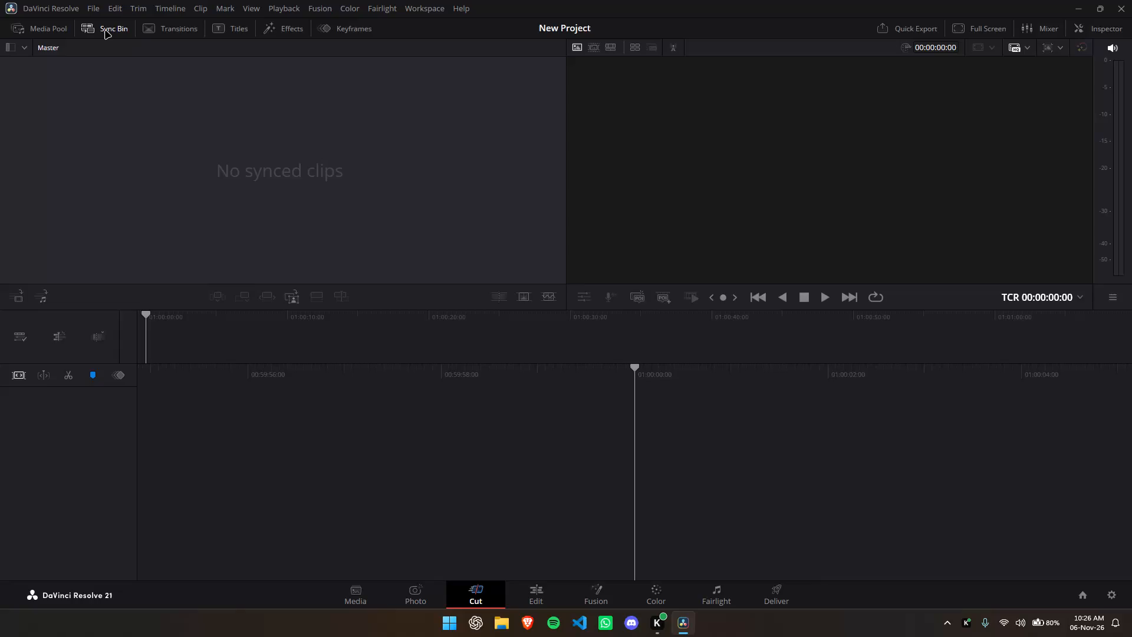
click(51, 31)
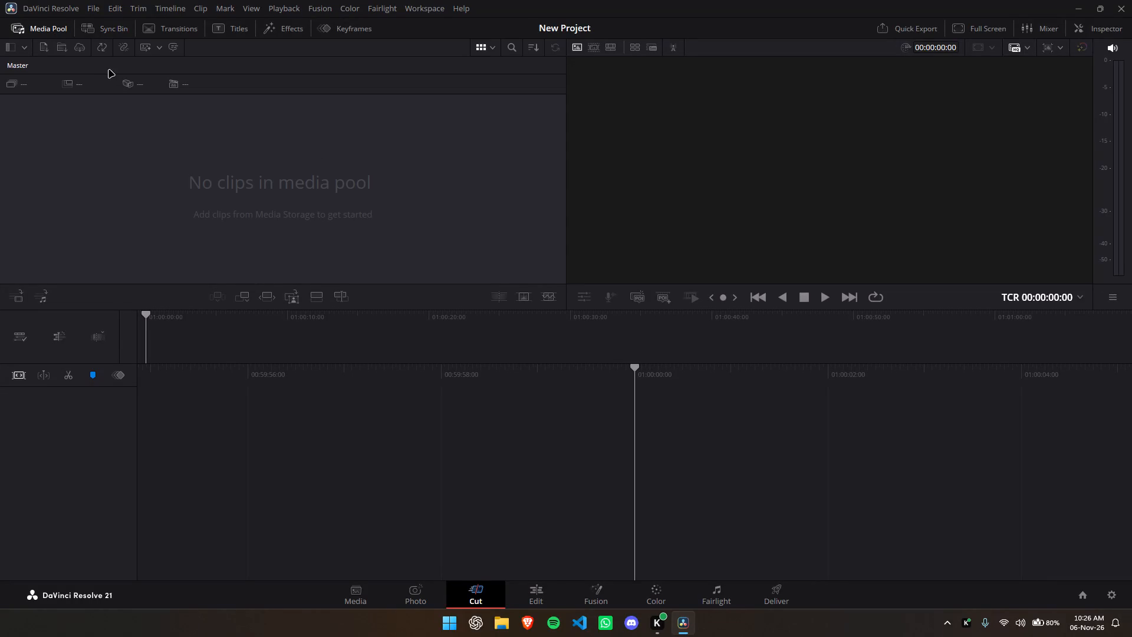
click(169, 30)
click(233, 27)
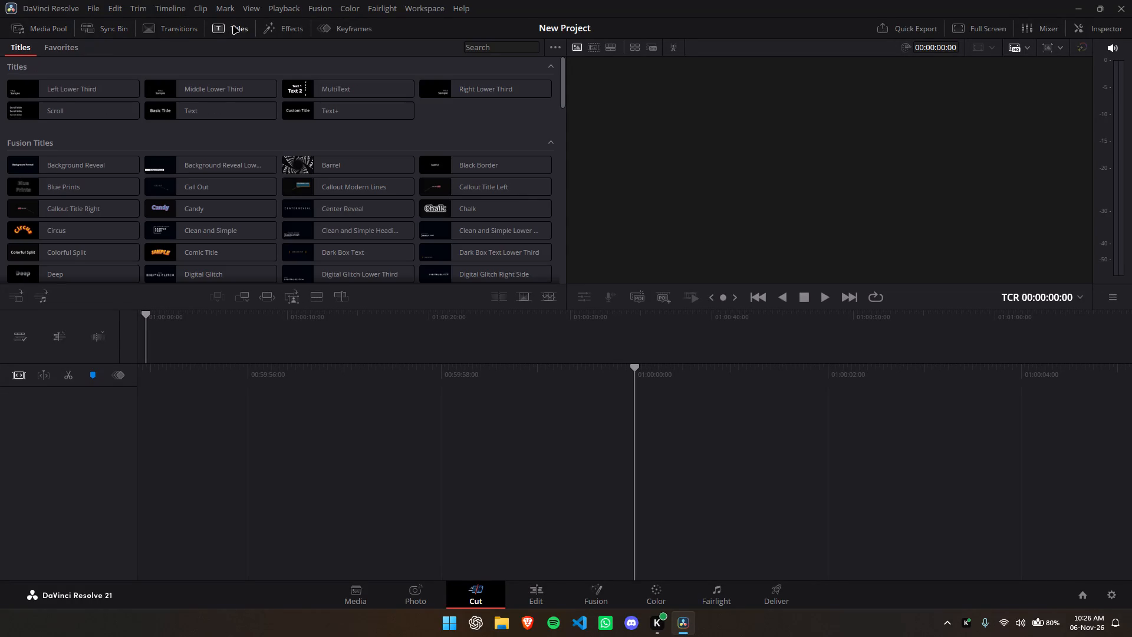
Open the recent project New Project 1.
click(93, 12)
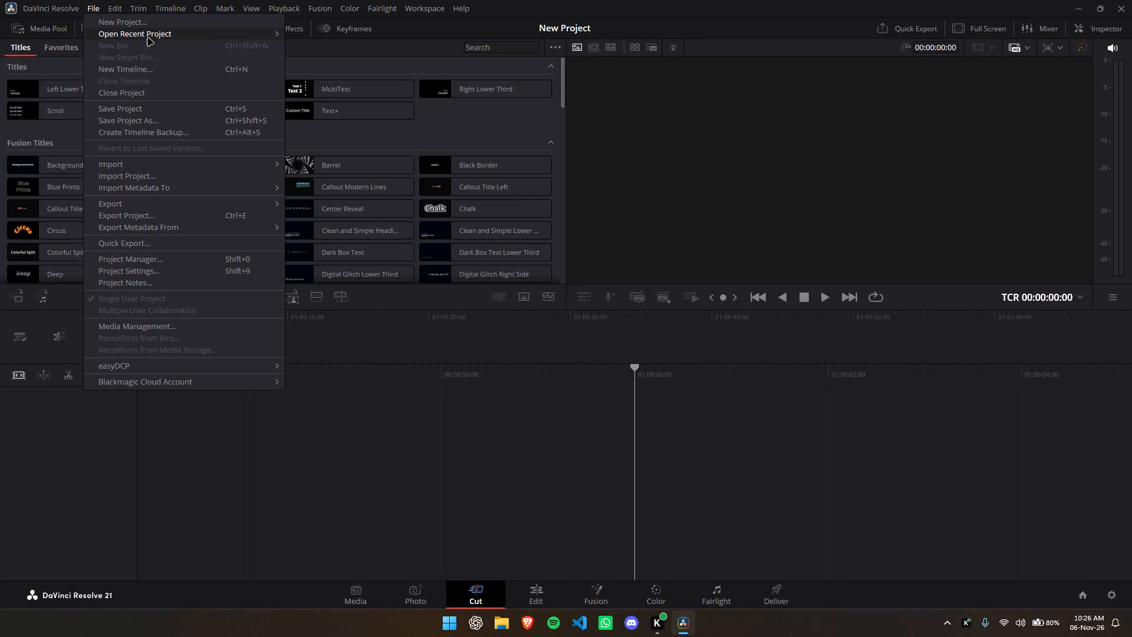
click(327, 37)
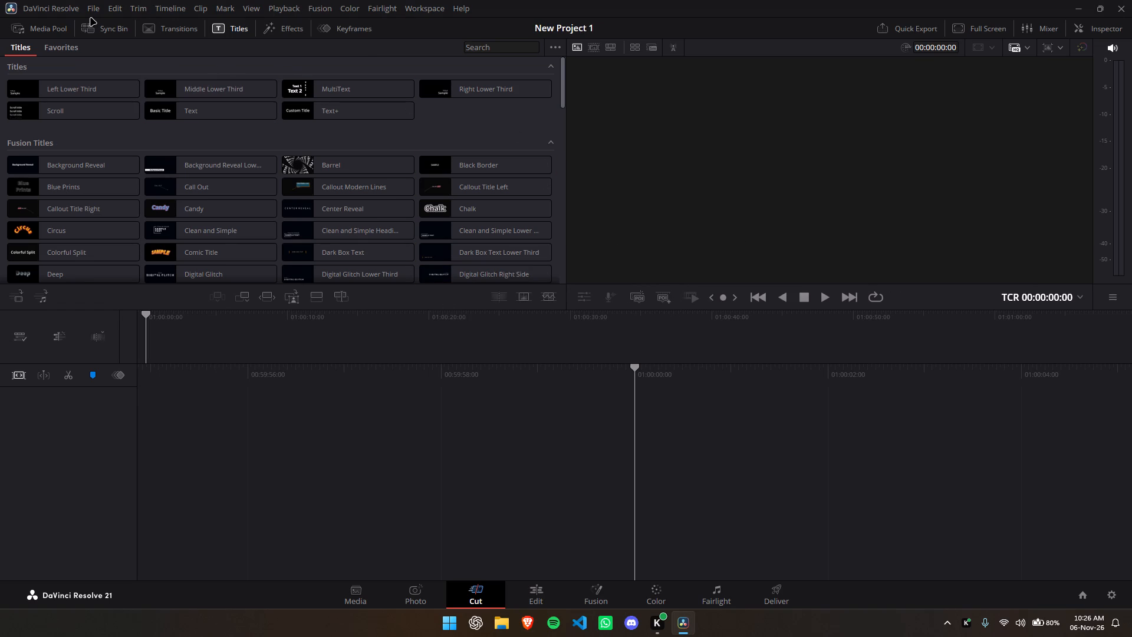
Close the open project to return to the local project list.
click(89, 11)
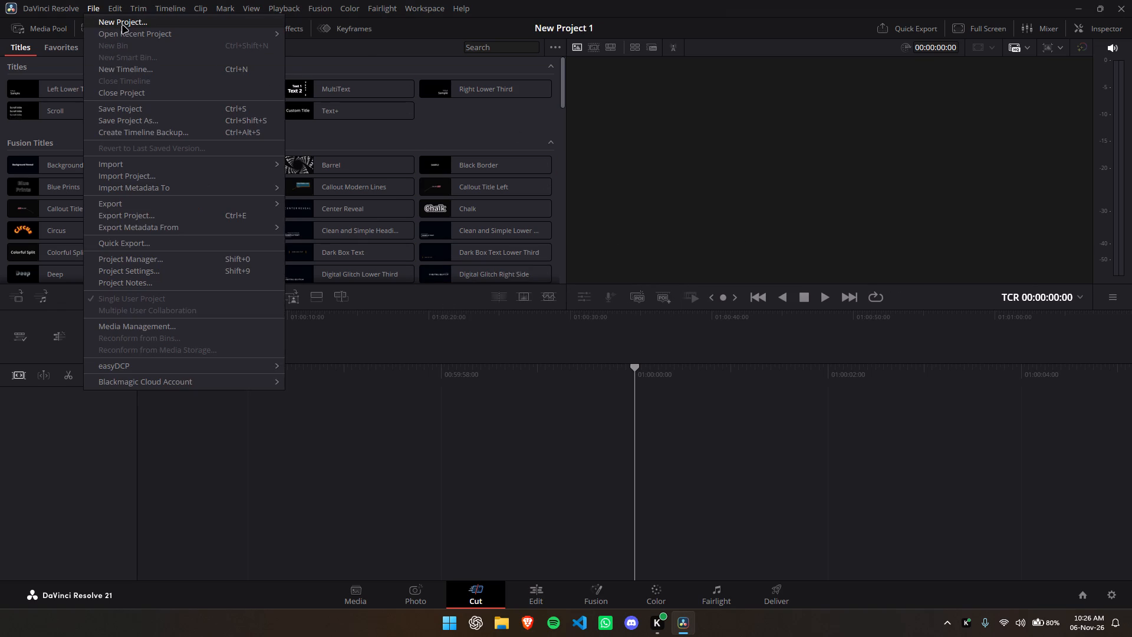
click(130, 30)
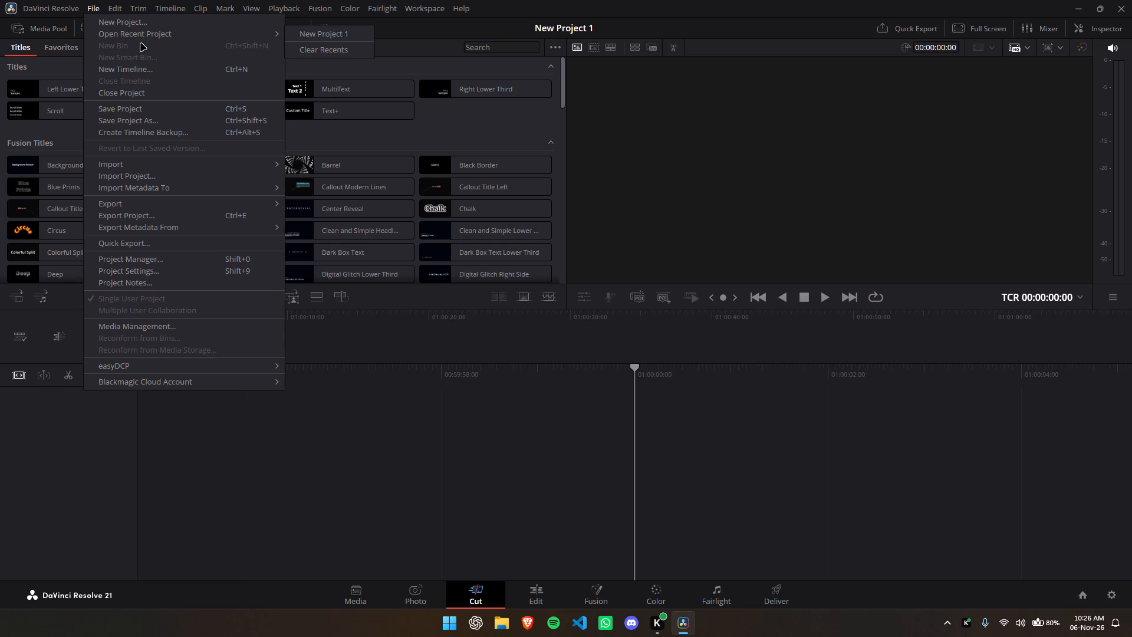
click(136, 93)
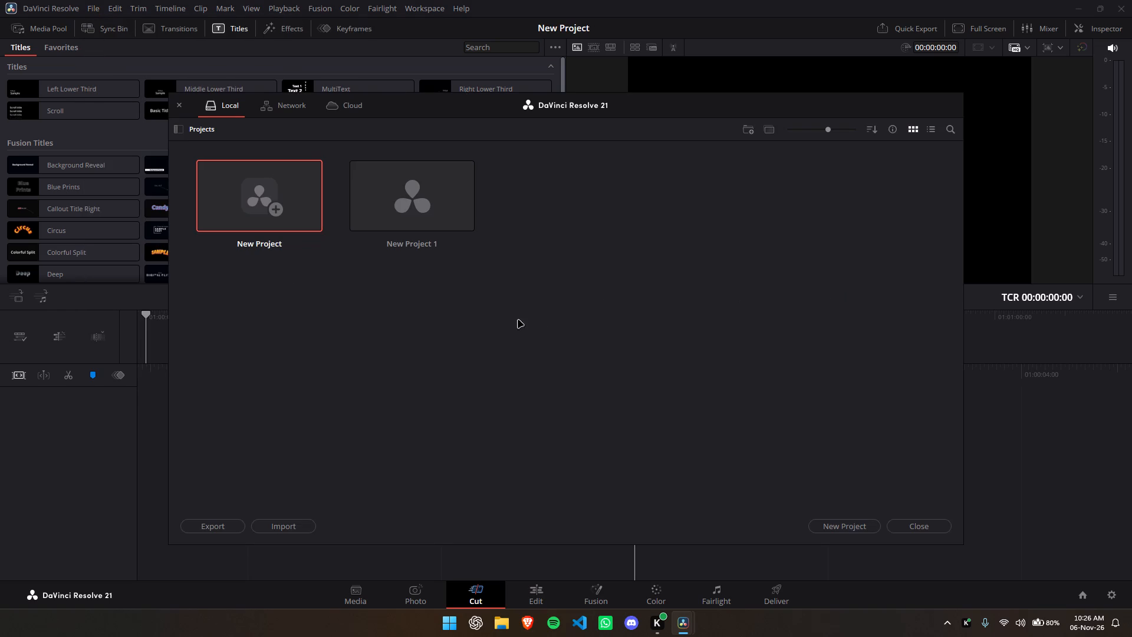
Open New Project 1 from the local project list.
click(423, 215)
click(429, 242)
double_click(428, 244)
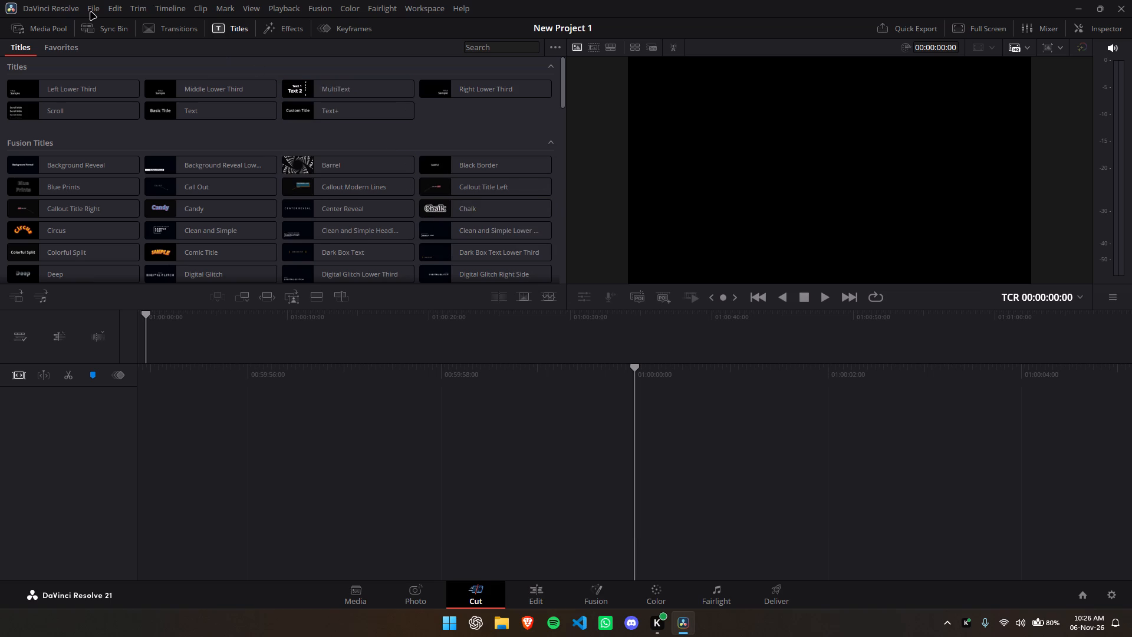
Close New Project 1 to return to the local project list.
click(92, 12)
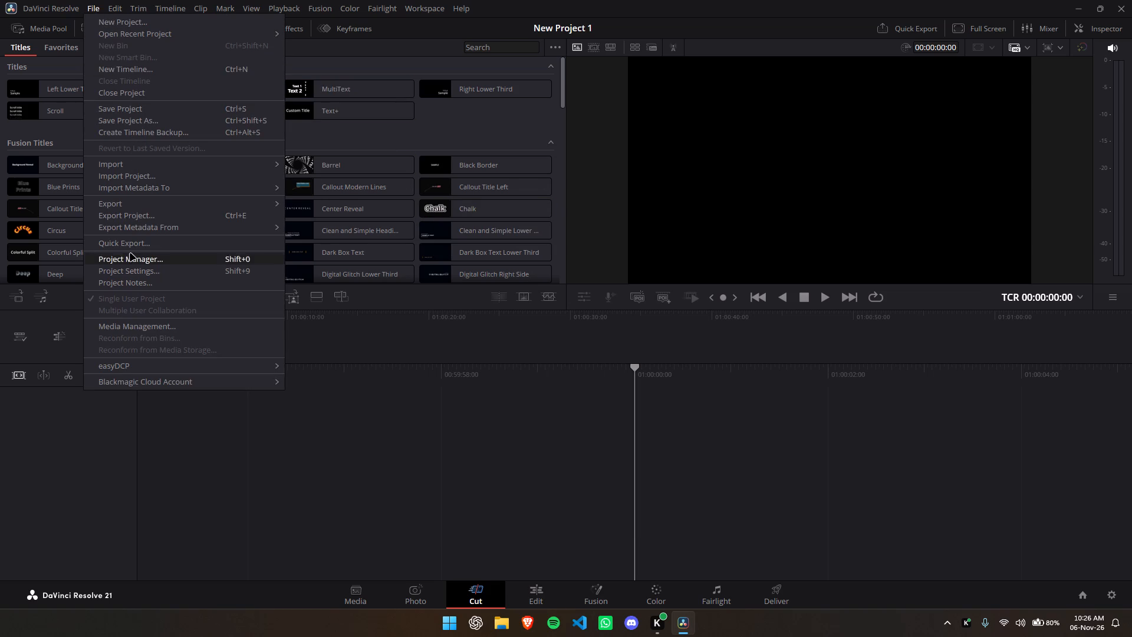
click(167, 97)
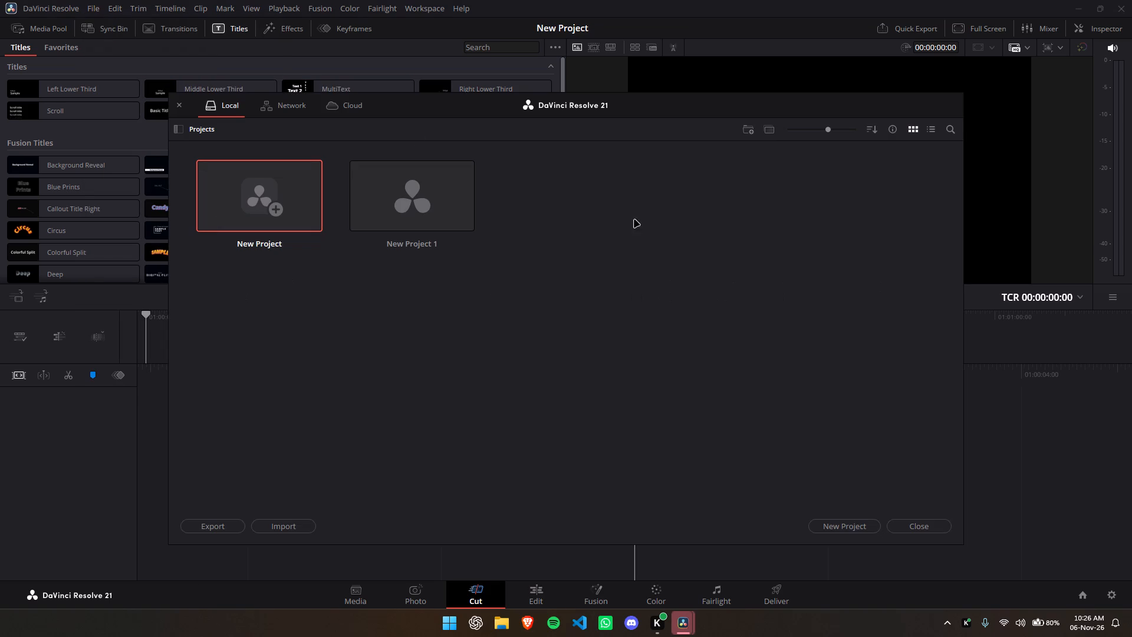
Start creating a new project and clear its default name.
click(295, 202)
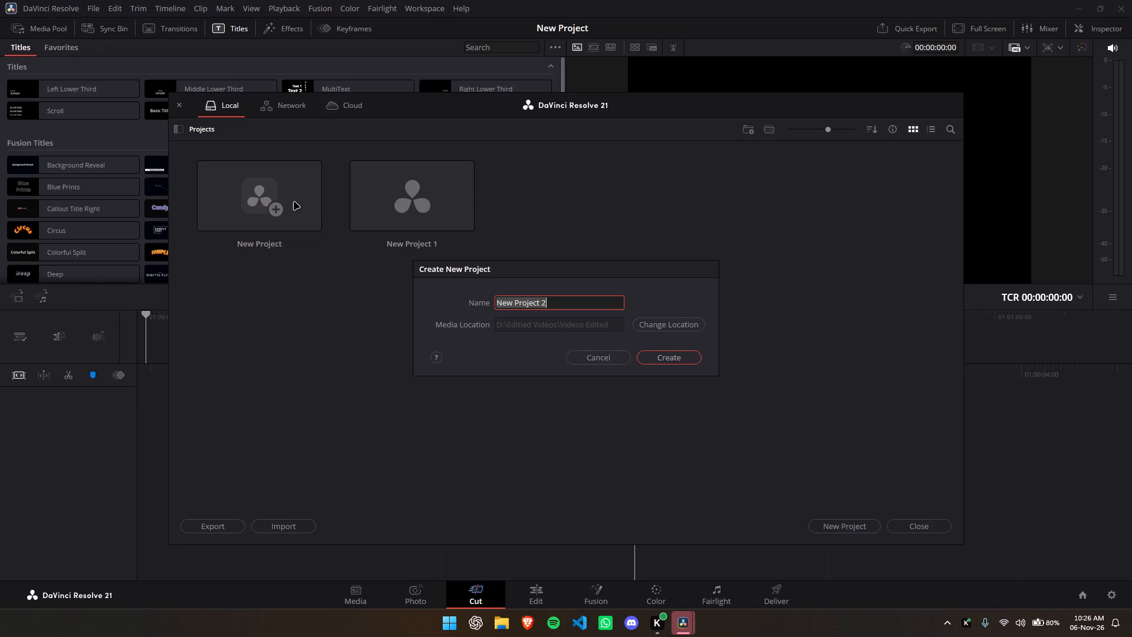
key(BackSpace)
Browse the Videos folder and its subfolders, including Screen Recordings and .gallery, for a project media location.
click(664, 327)
scroll(461, 399, up, 4)
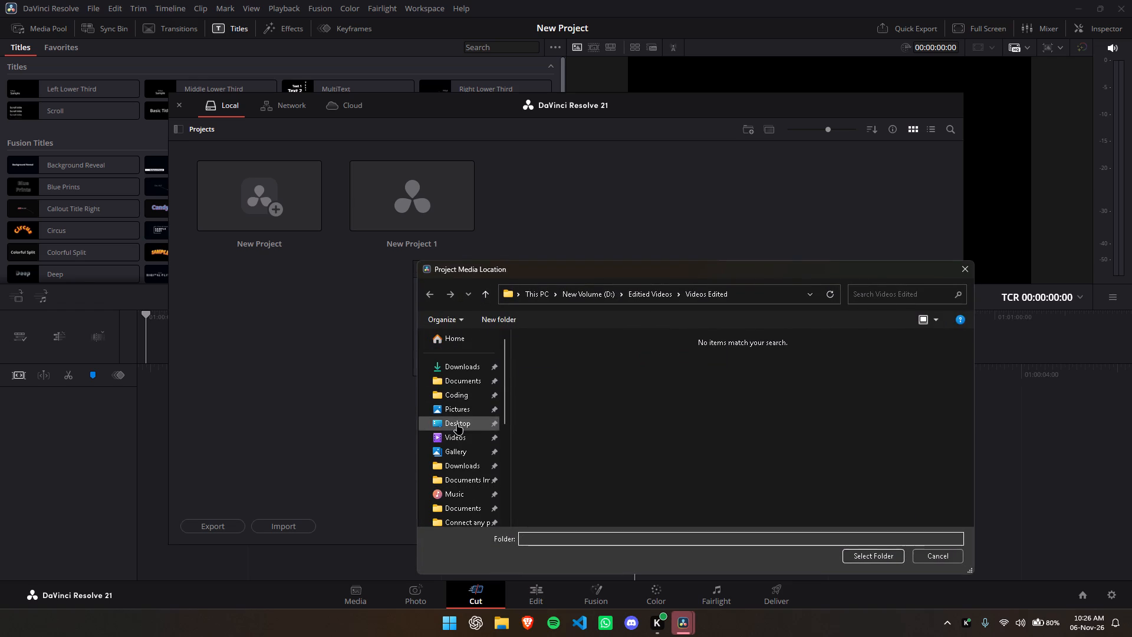
click(455, 437)
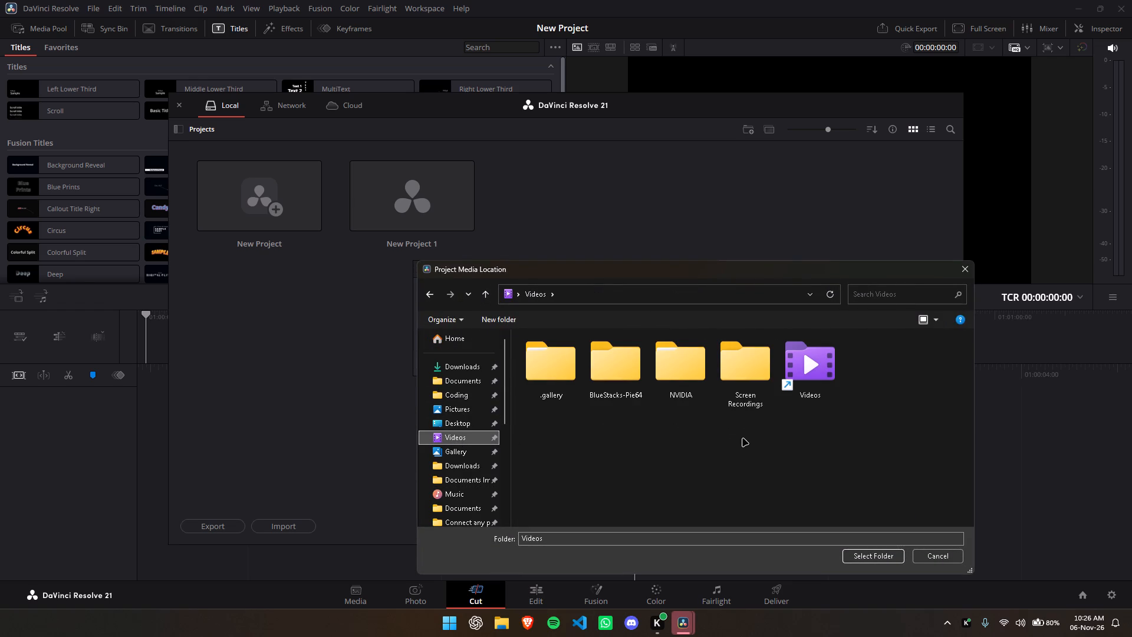
click(756, 371)
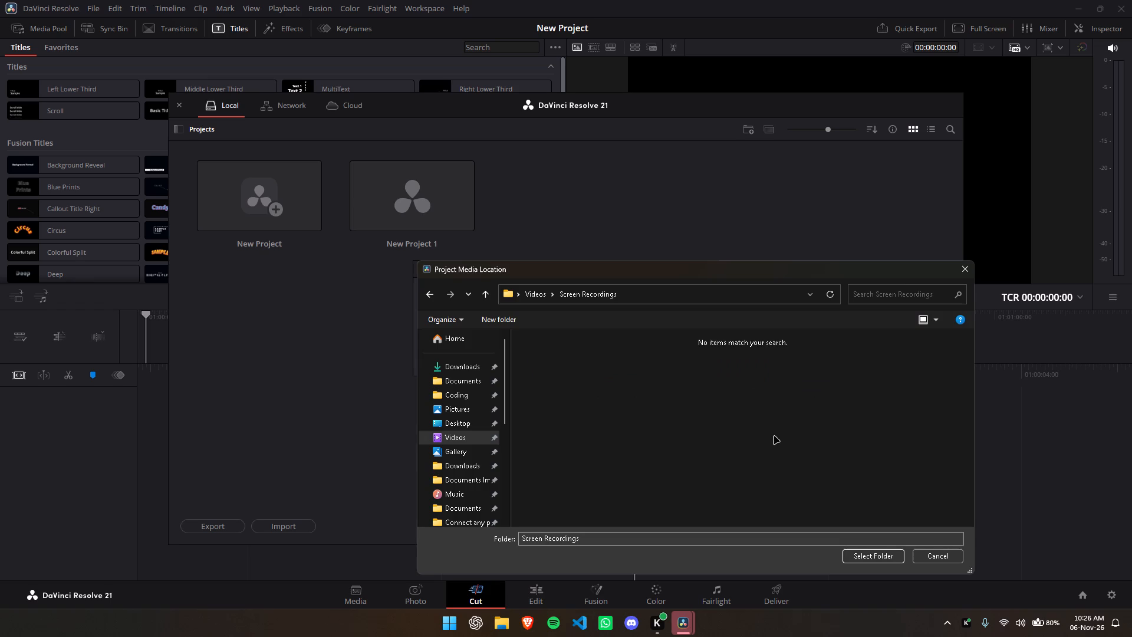
key(BackSpace)
click(560, 385)
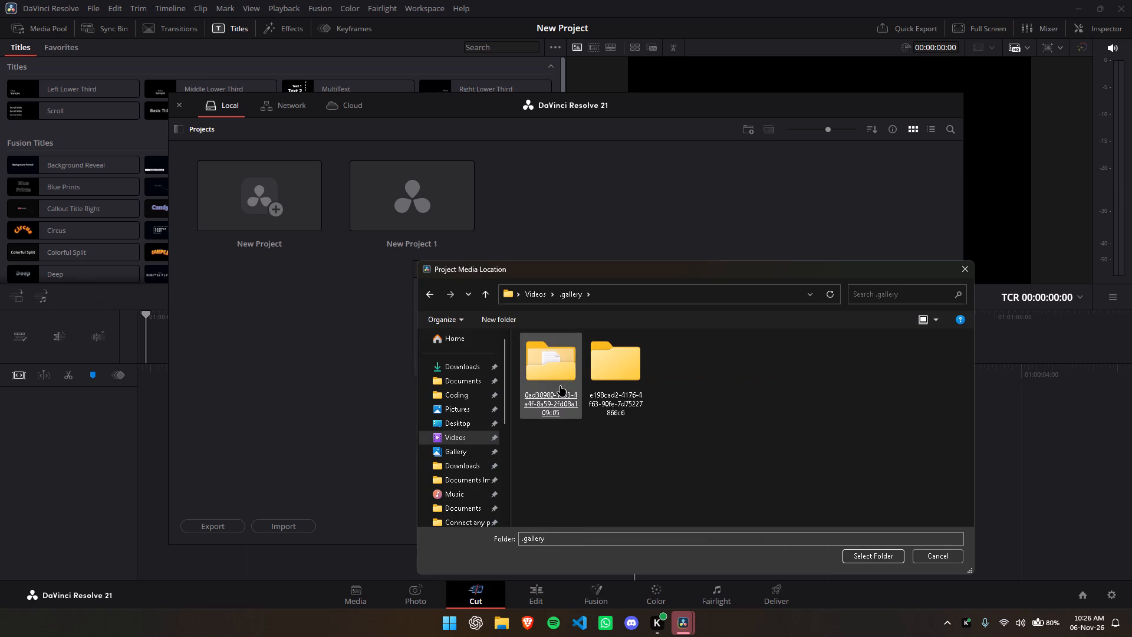
key(BackSpace)
click(633, 395)
key(BackSpace)
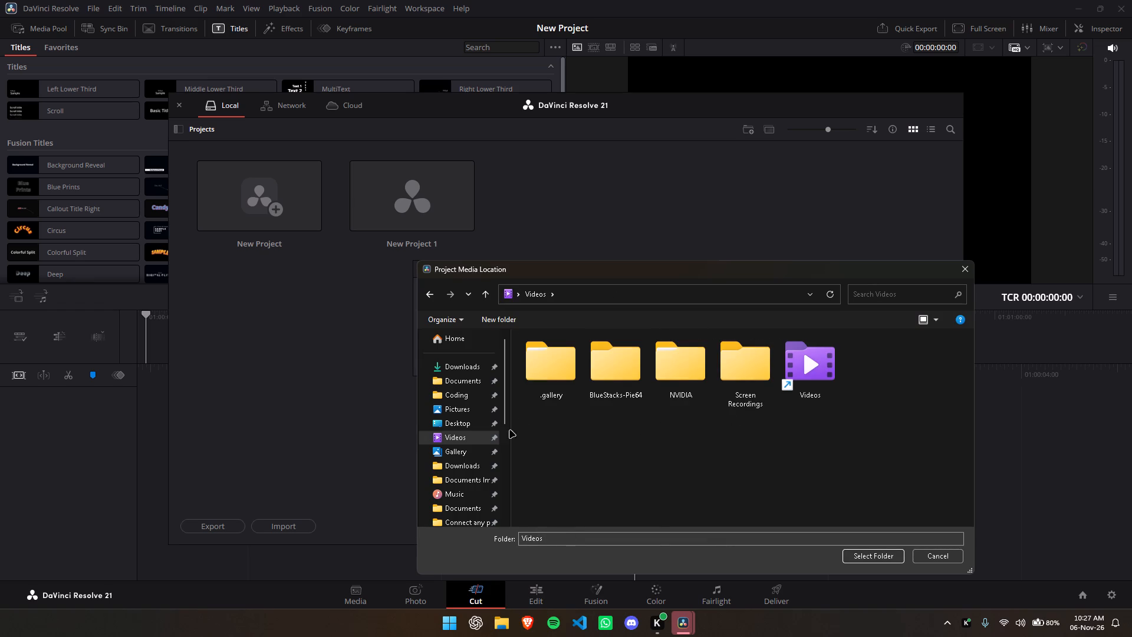
Look through the Desktop, Pictures, Video Projects, Videos and OS (C:) locations for a suitable project media folder.
click(476, 426)
click(472, 411)
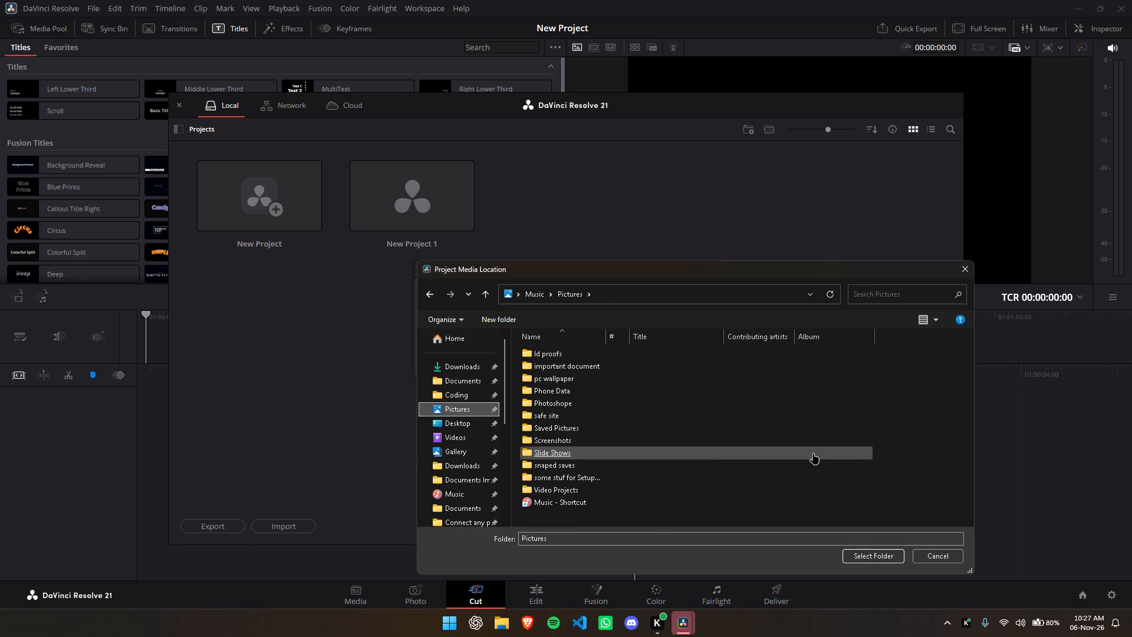
scroll(840, 439, down, 4)
click(567, 487)
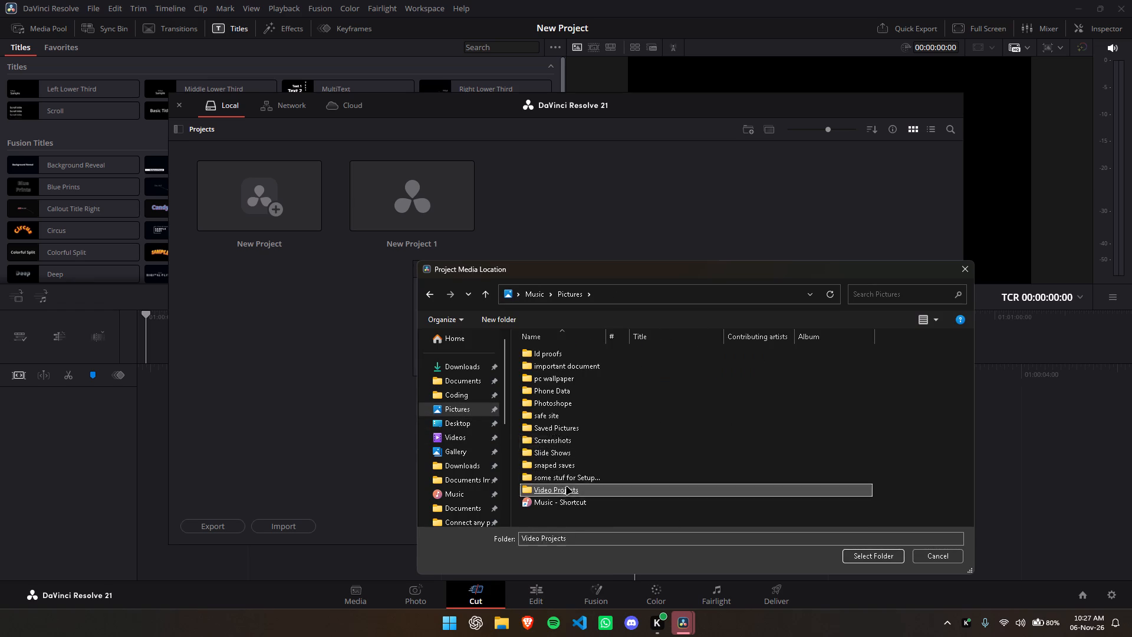
key(BackSpace)
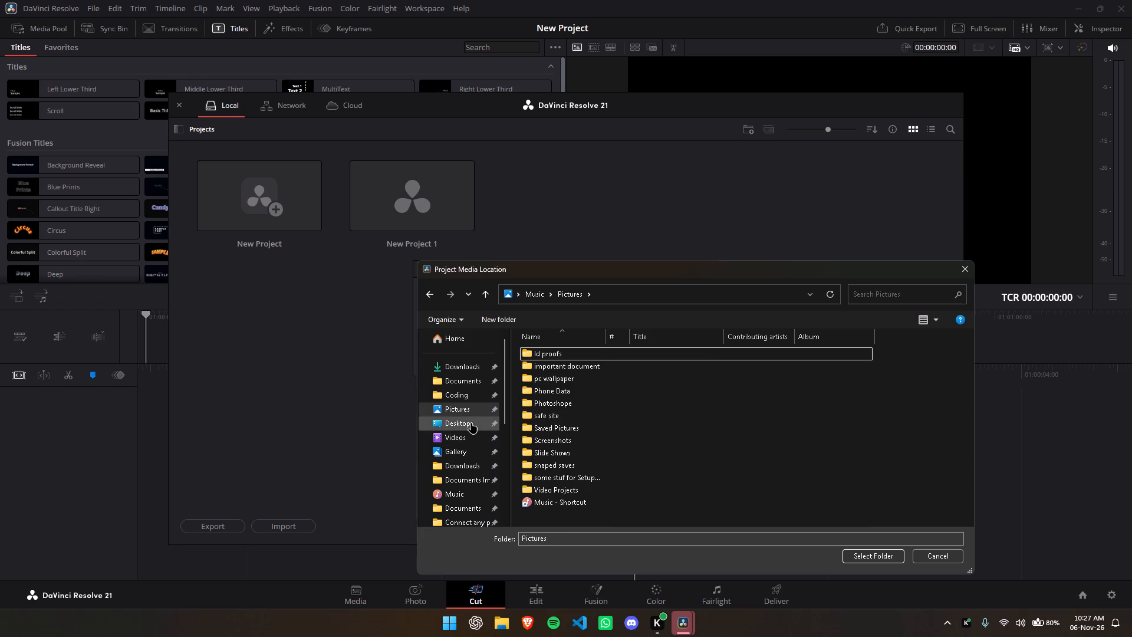
click(465, 430)
click(462, 433)
scroll(462, 433, down, 6)
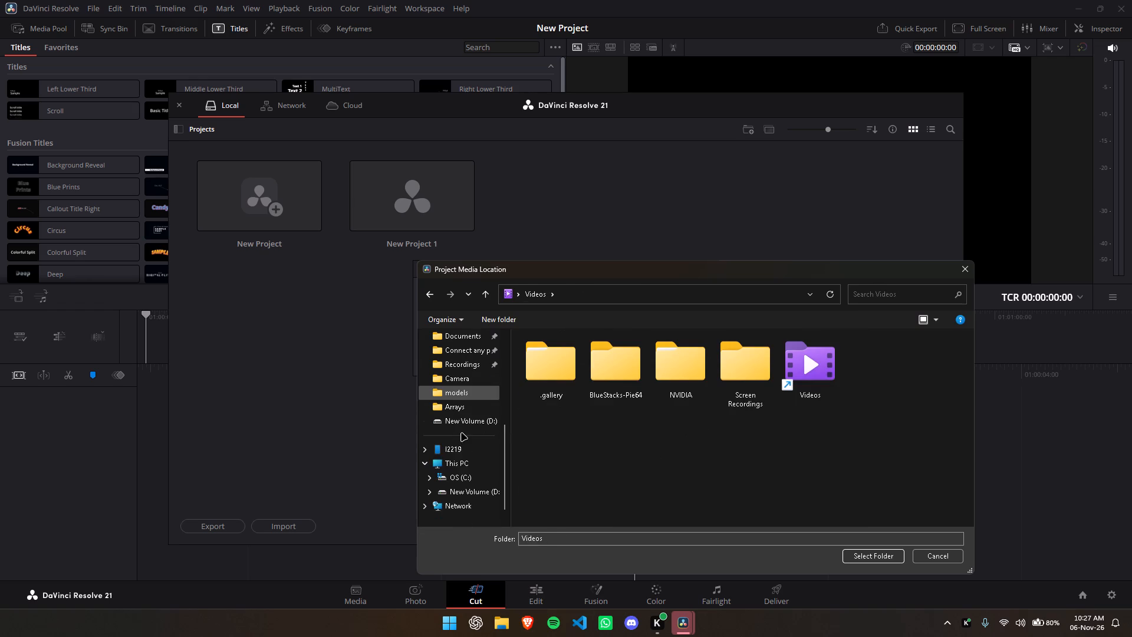
click(465, 466)
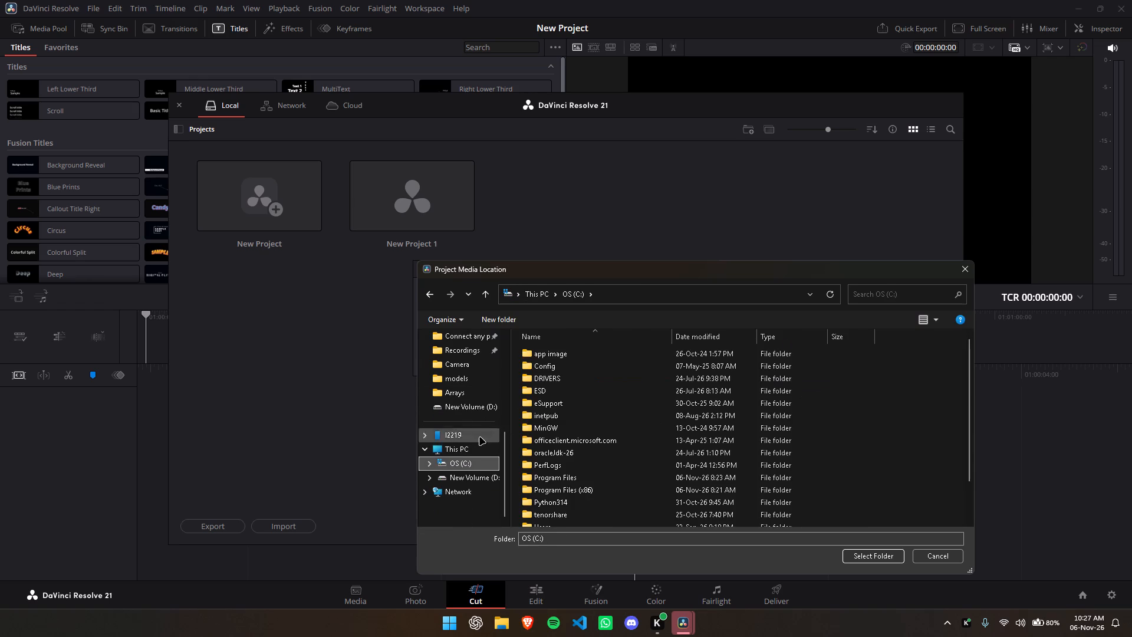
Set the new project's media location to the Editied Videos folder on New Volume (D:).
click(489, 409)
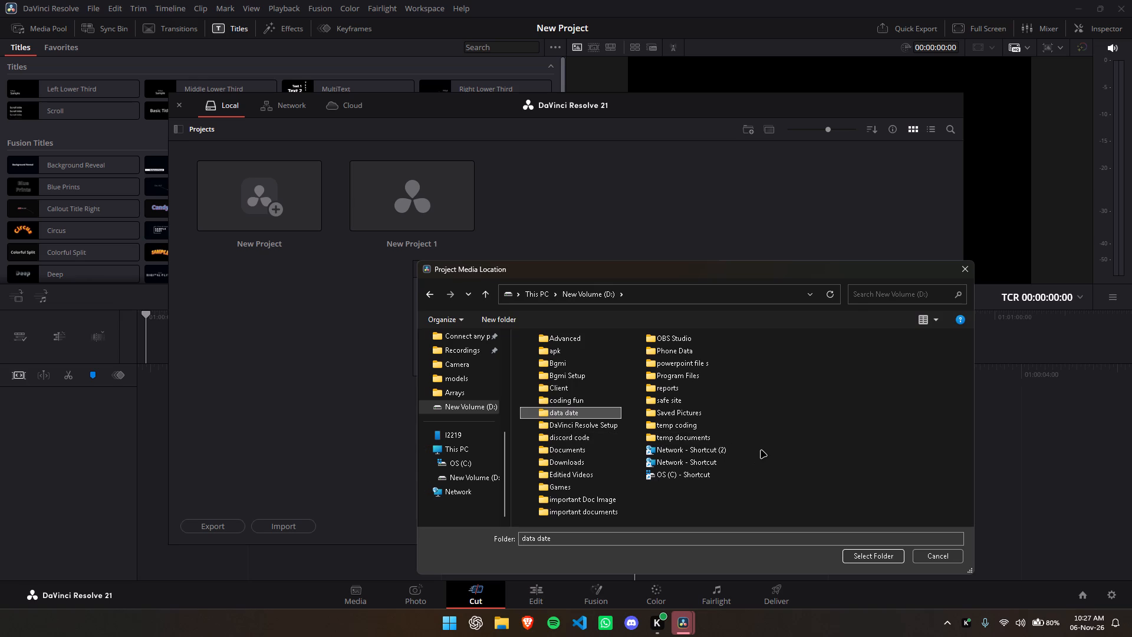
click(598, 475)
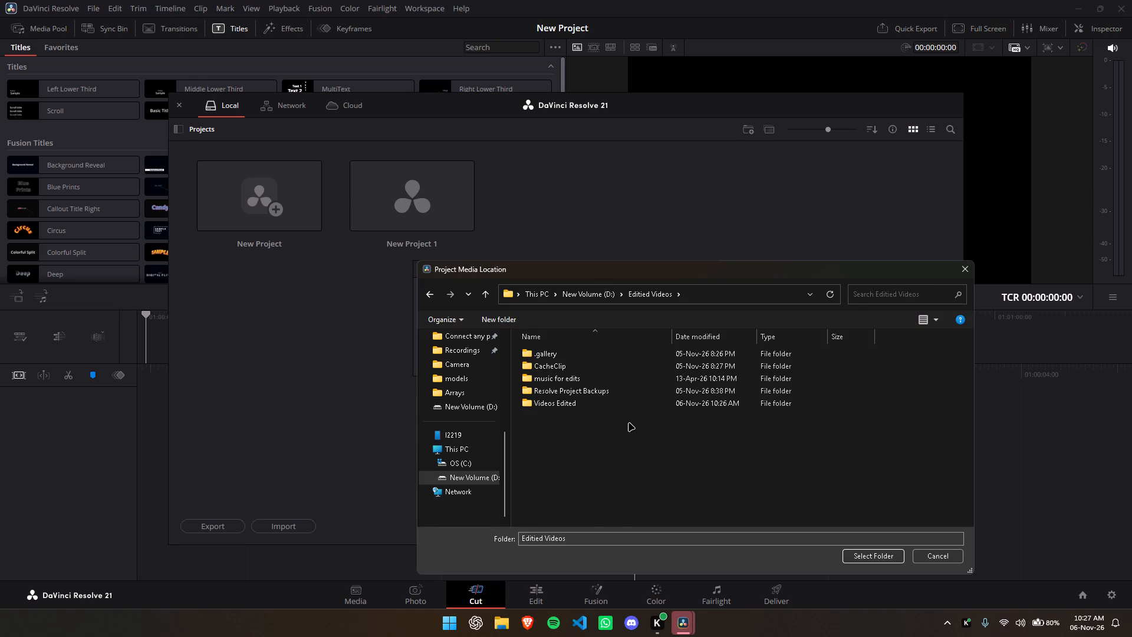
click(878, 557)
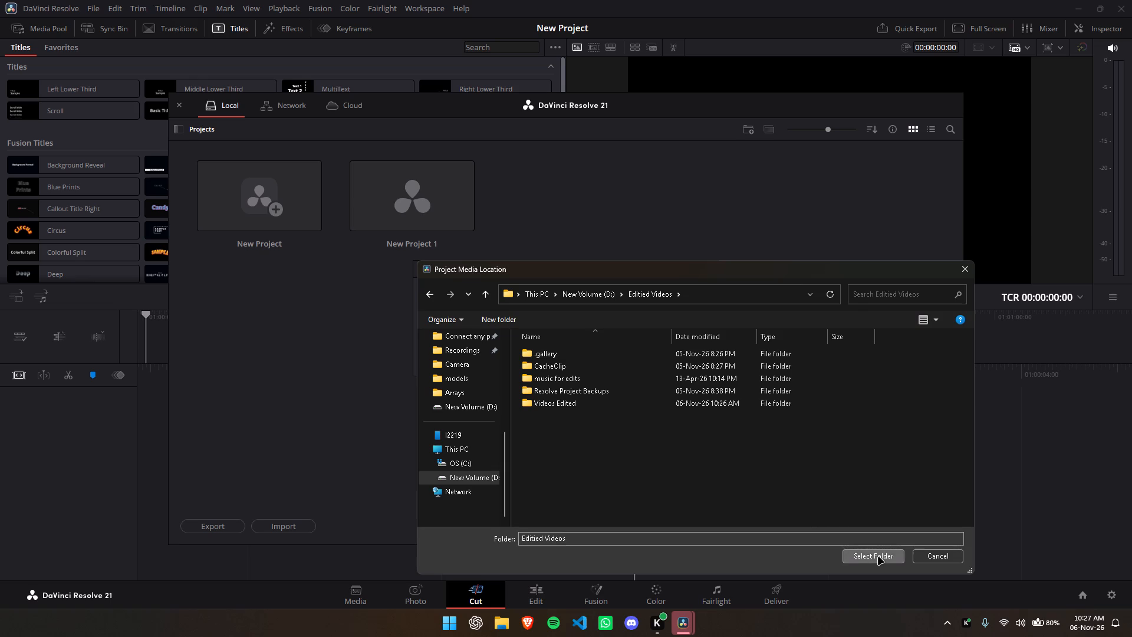
Reopen the media location choice and examine the CacheClip, music for edits and Resolve Project Backups folders.
click(660, 326)
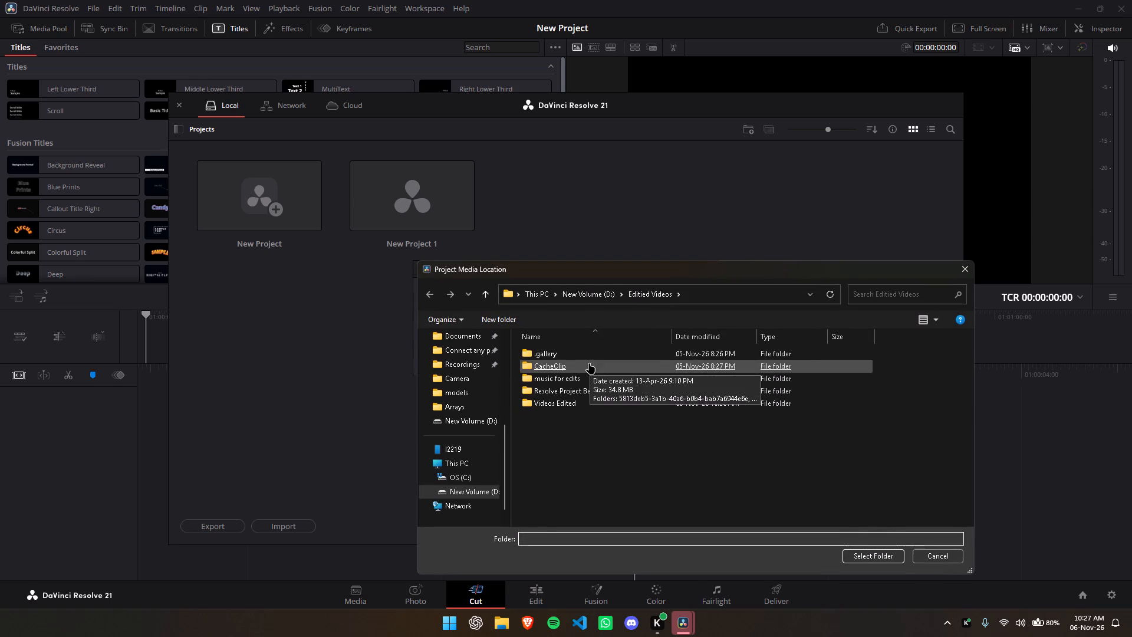
click(589, 363)
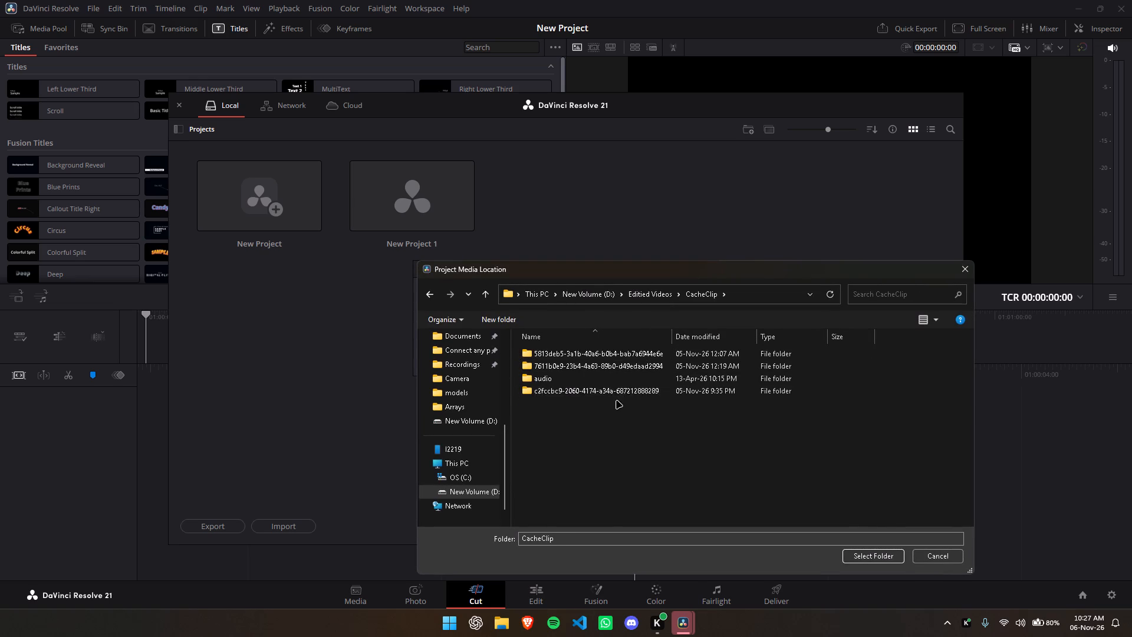
key(BackSpace)
click(594, 378)
key(BackSpace)
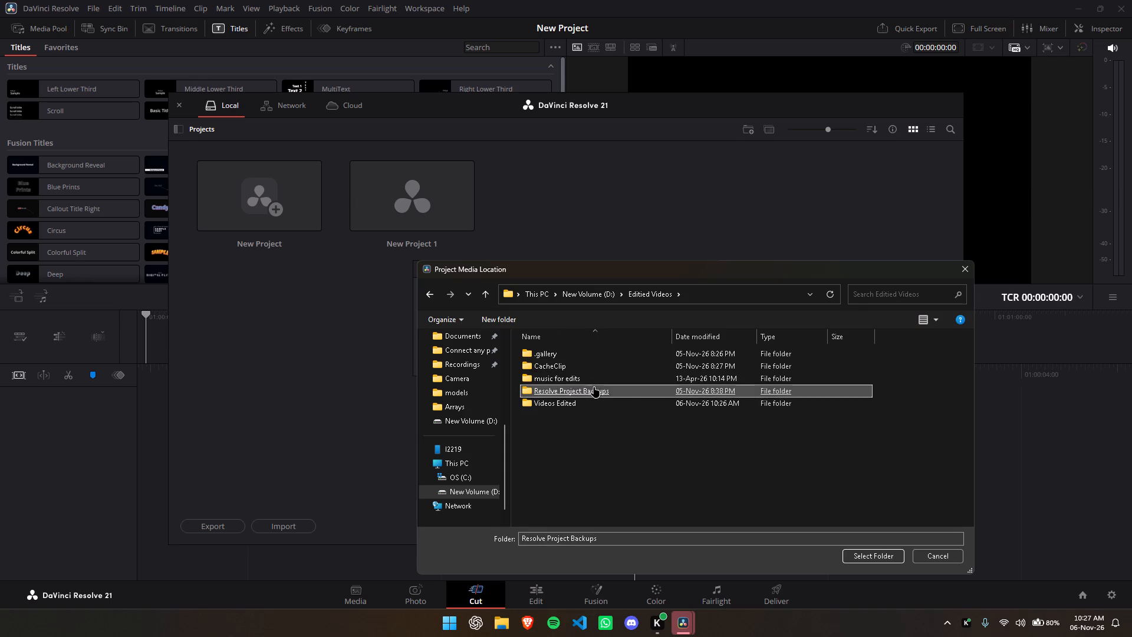
click(594, 387)
key(BackSpace)
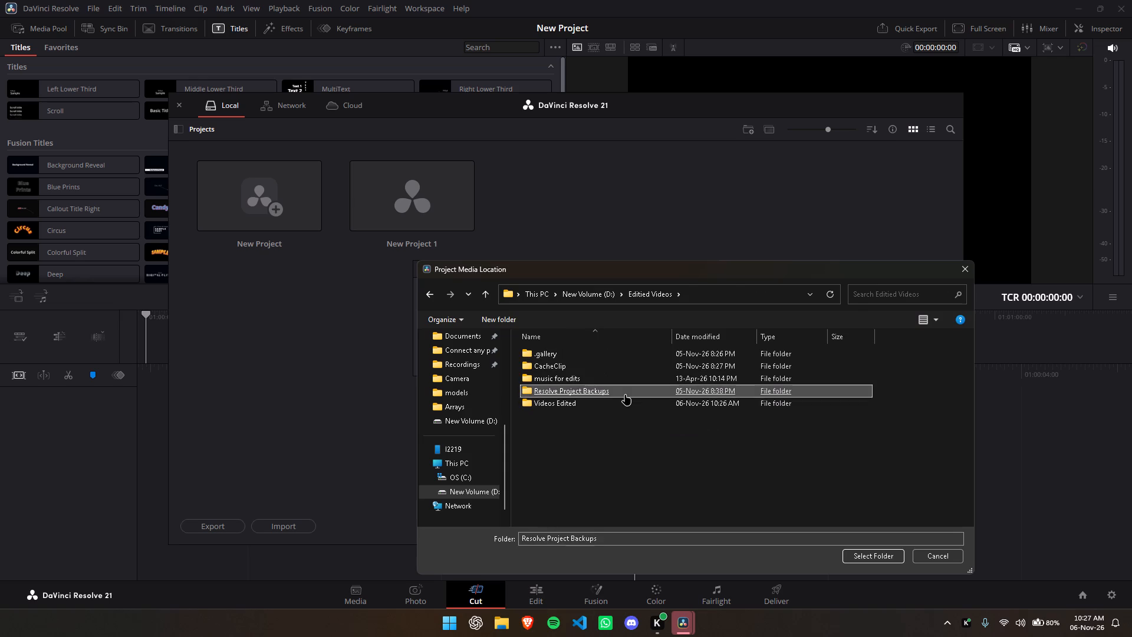
click(625, 395)
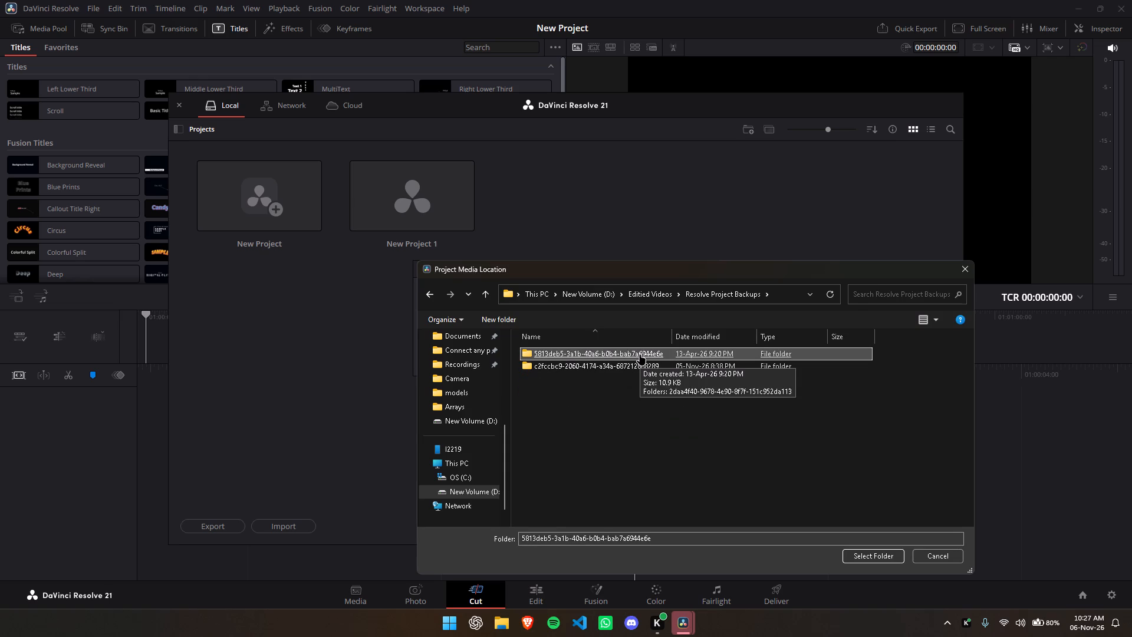
click(643, 396)
key(BackSpace)
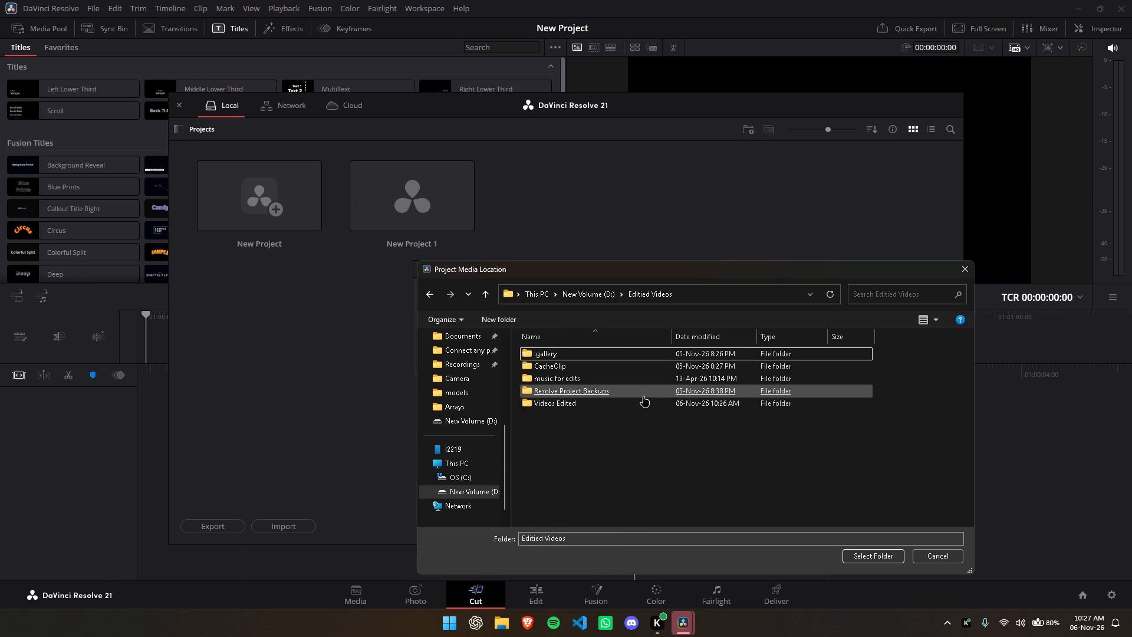
Set the new project's media location to the Videos Edited folder inside Editied Videos.
click(612, 405)
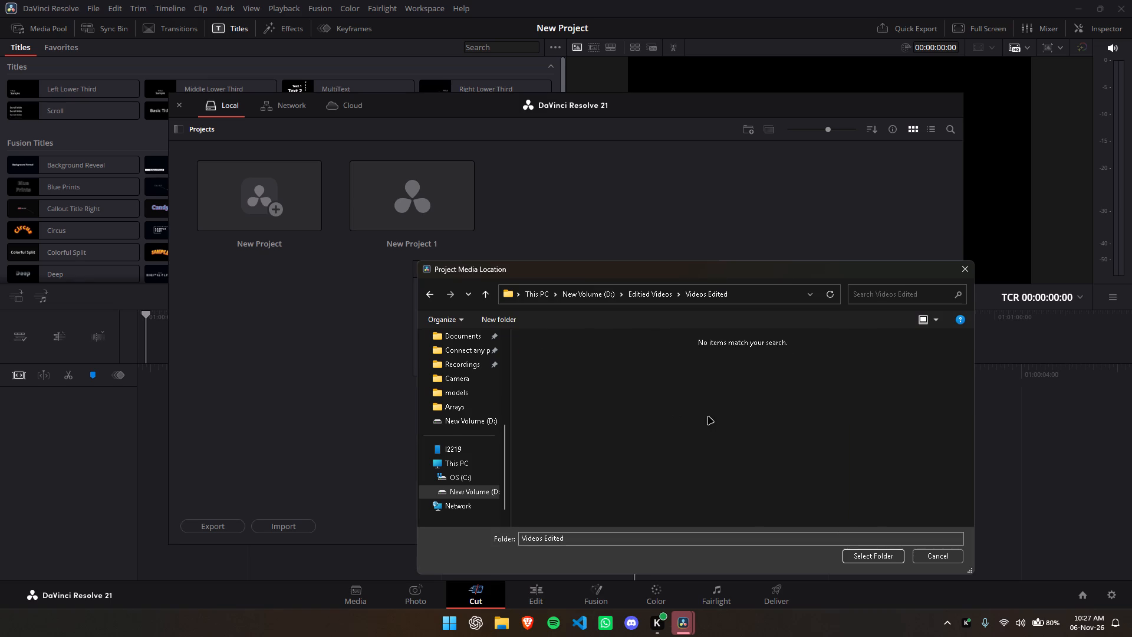
click(708, 417)
click(856, 556)
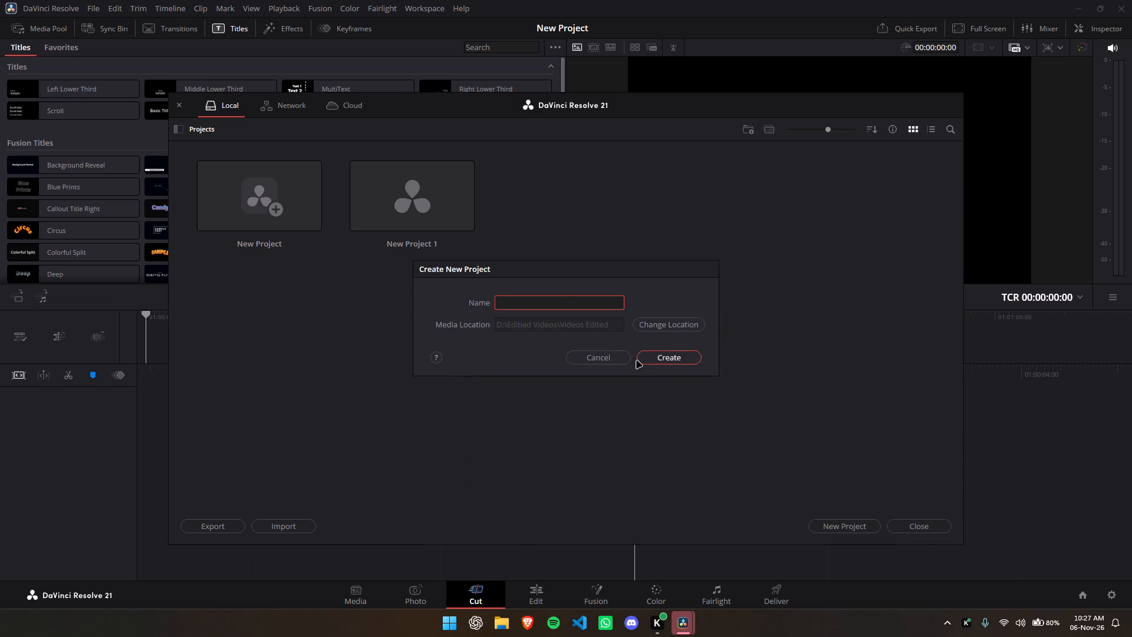
Name the new project Monkeytype 131 Montage and create it.
click(570, 297)
text(Monkeytype)
key(space)
text(131)
key(space)
text(Montea)
key(ctrl+BackSpace)
text(Mn)
key(BackSpace)
text(ontage)
key(Return)
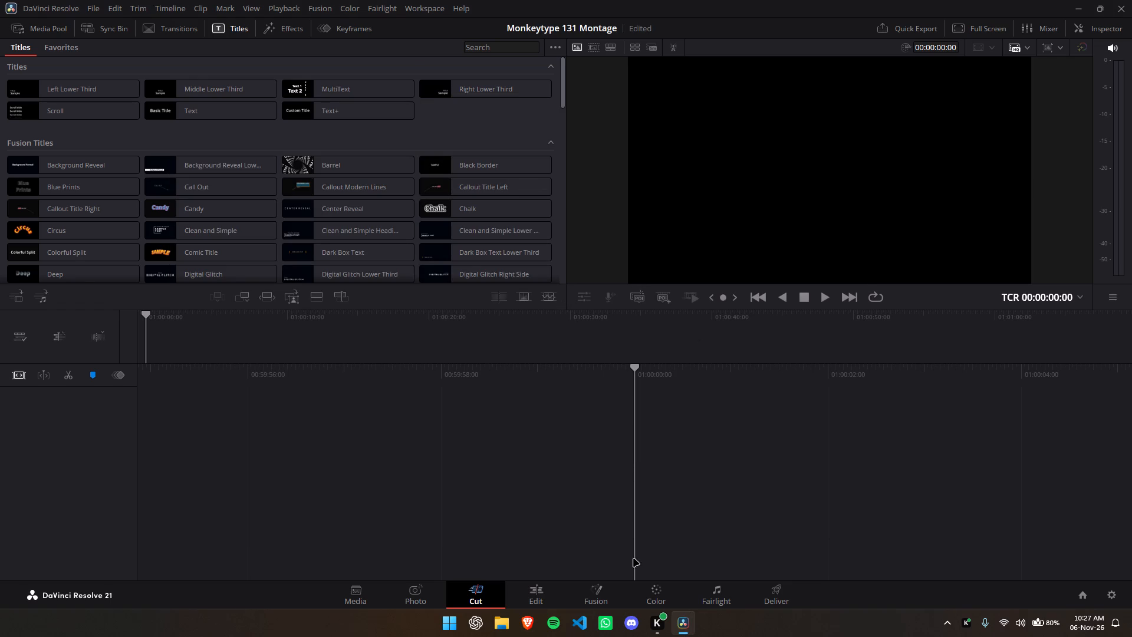
Switch to File Explorer and open FirstTypingVidoeEdit.mov from D:'s Editied Videos > Videos Edited folder, accepting VLC's default network access policy.
click(497, 629)
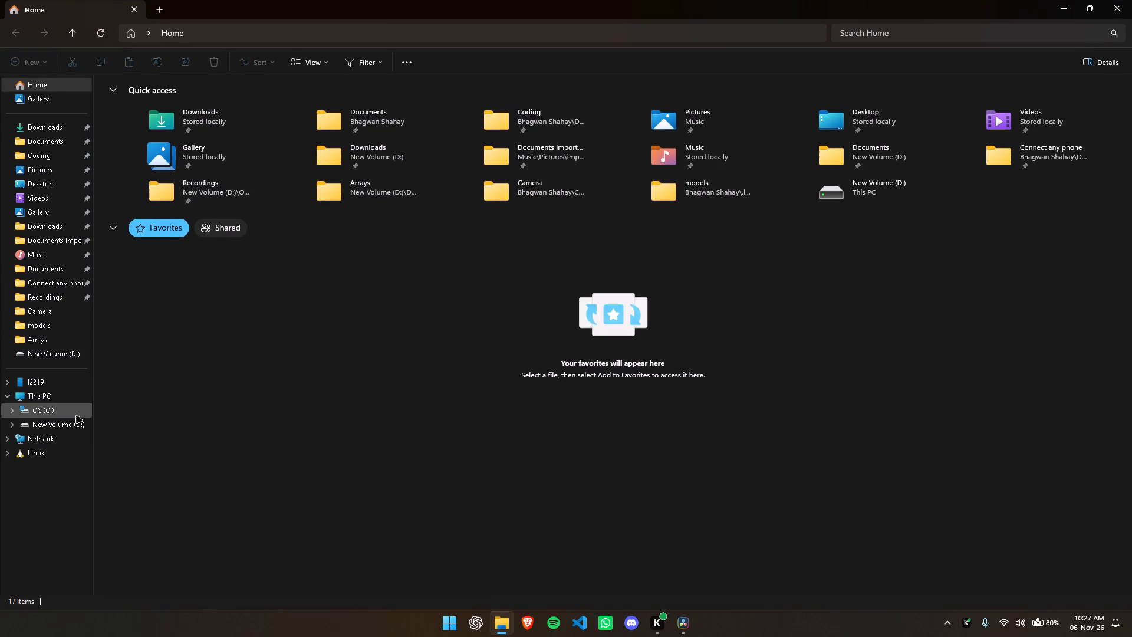
click(73, 422)
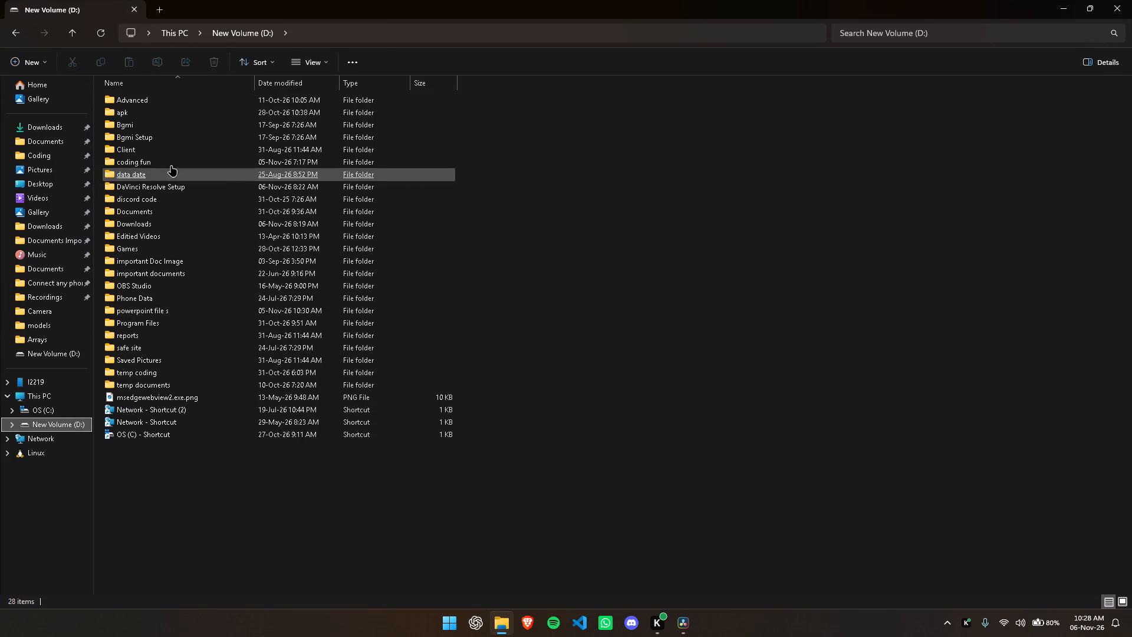
click(145, 235)
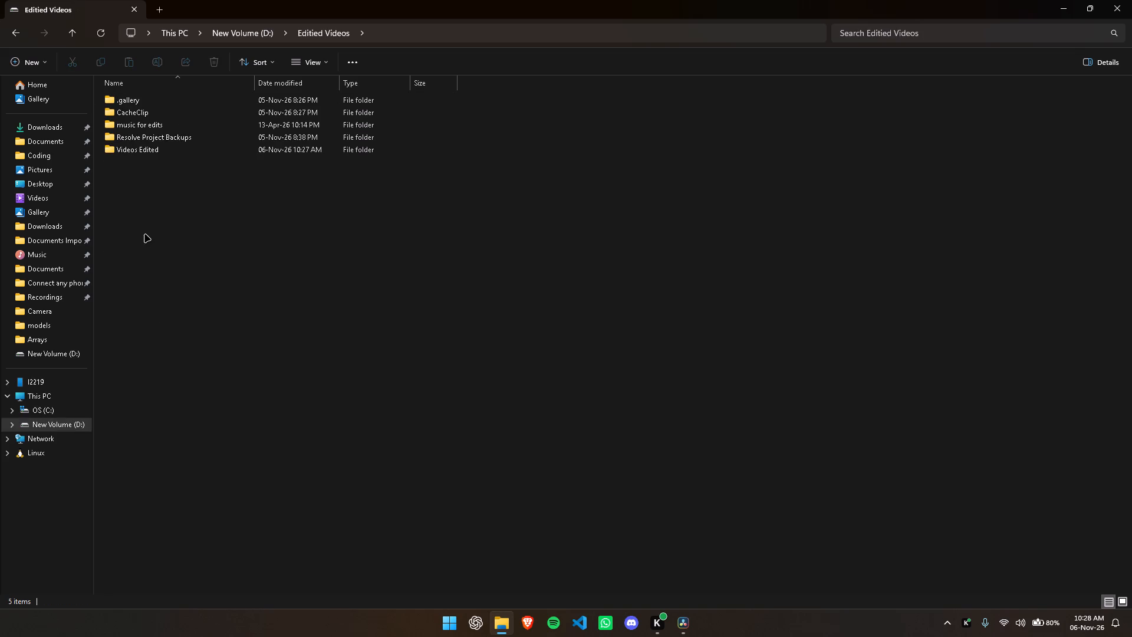
click(179, 150)
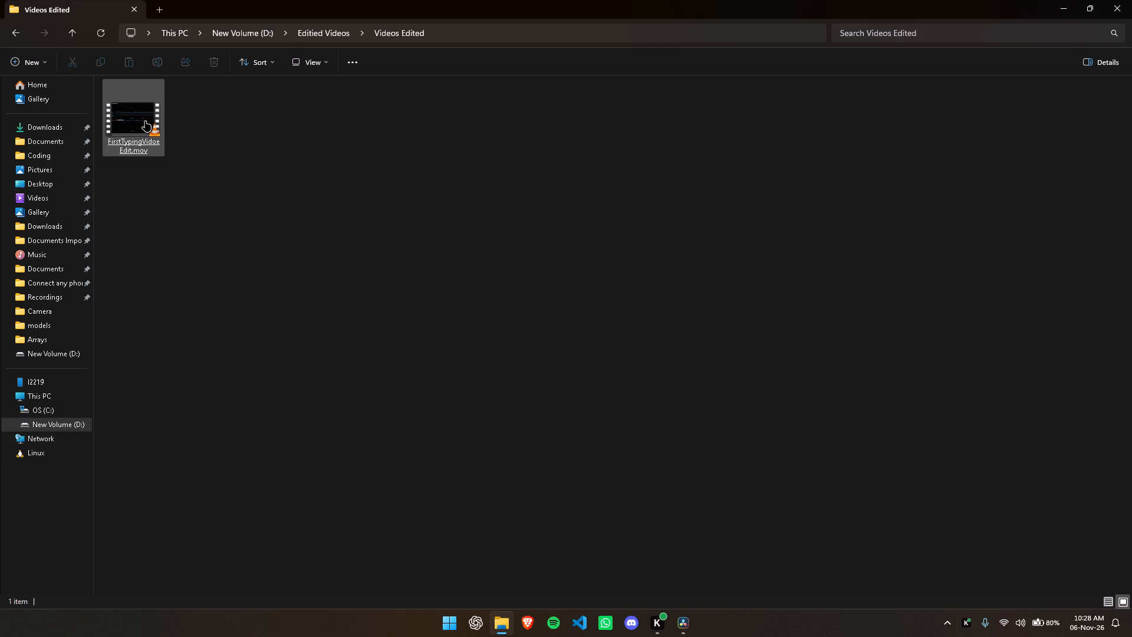
double_click(144, 121)
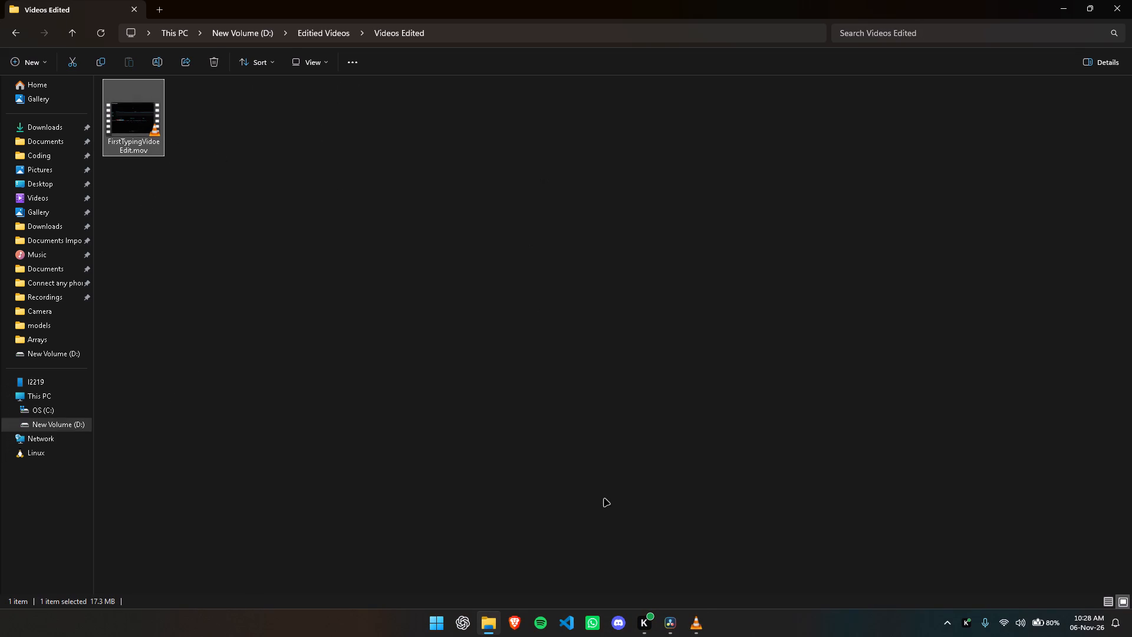
click(691, 608)
click(693, 620)
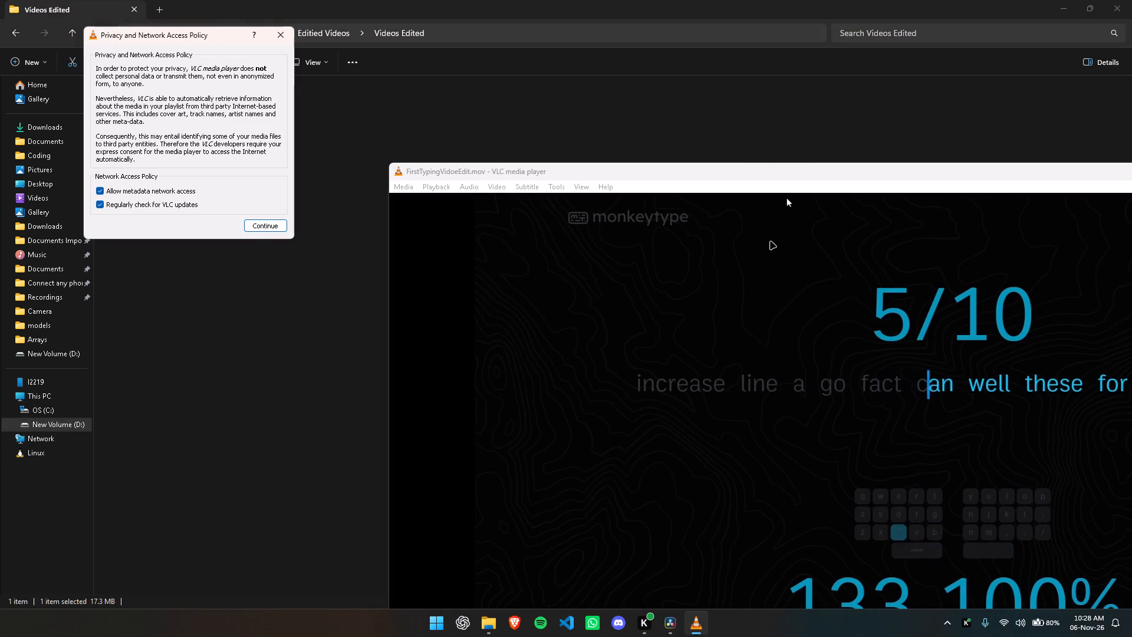
click(764, 249)
click(274, 226)
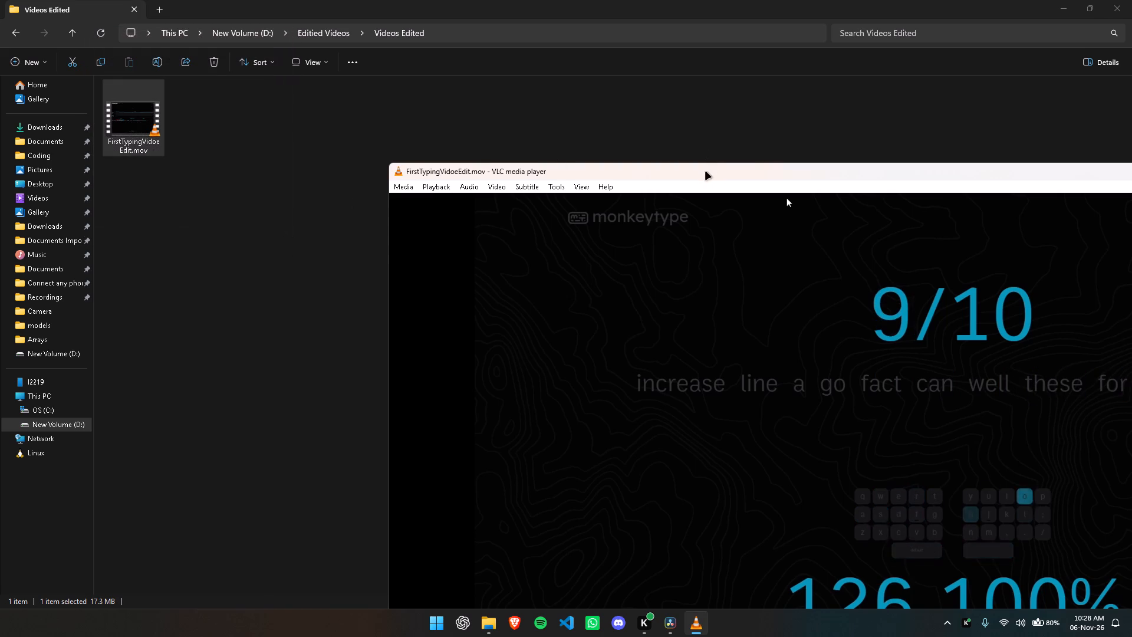
Watch FirstTypingVidoeEdit.mov in full screen, skipping ahead through it to the end, and close VLC.
drag(706, 172, 375, 0)
key(f)
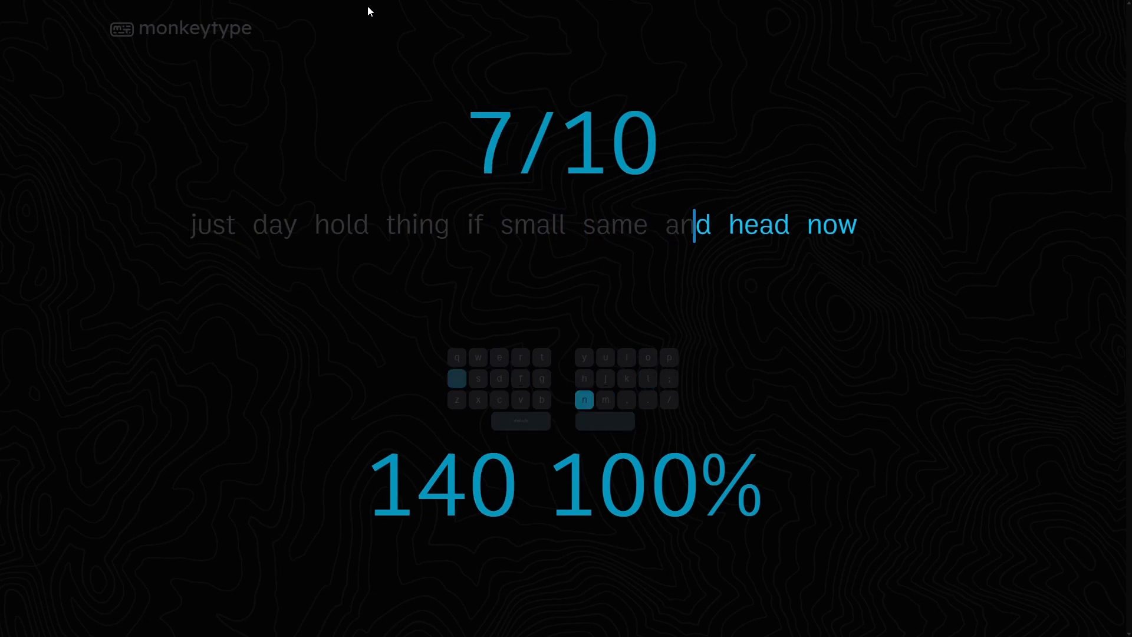
key(Right)
key(space)
key(space)
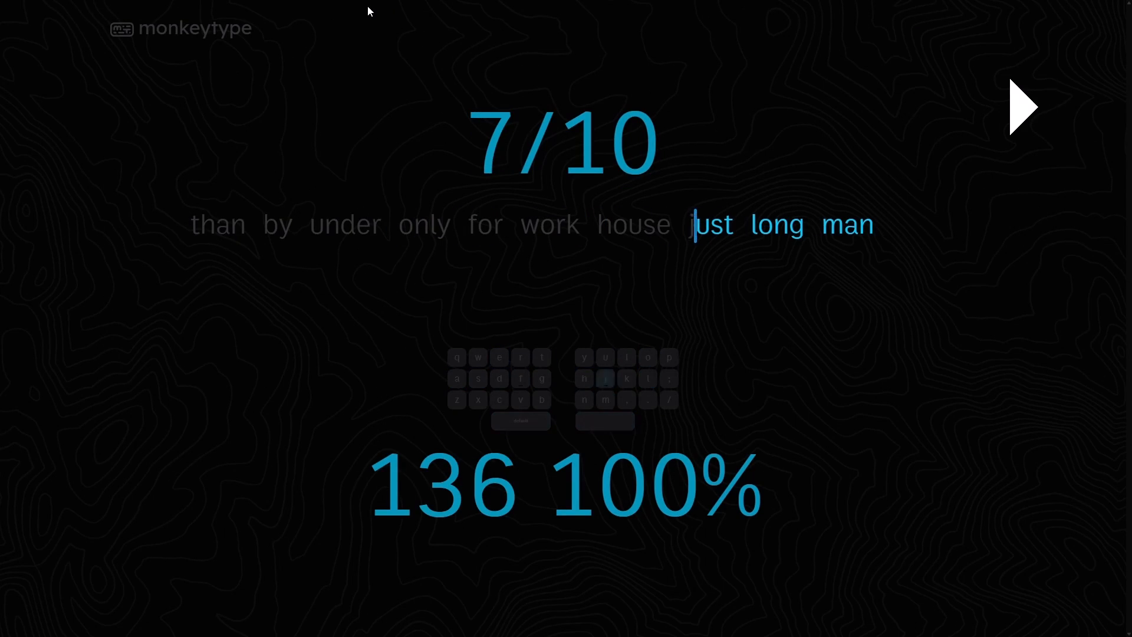
key(Right)
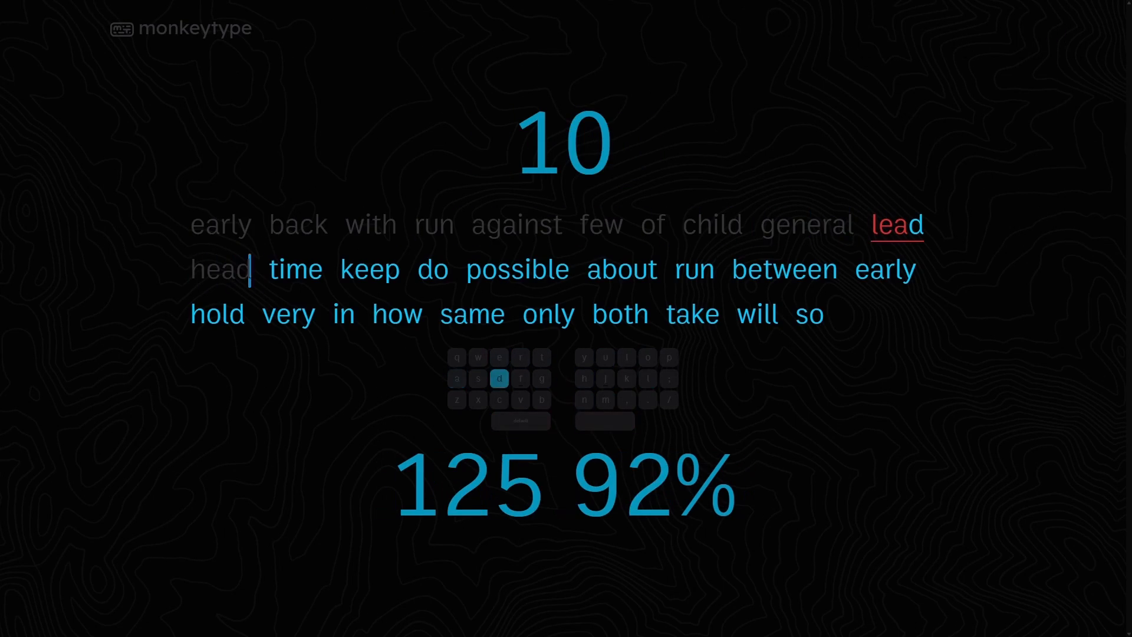
key(Right)
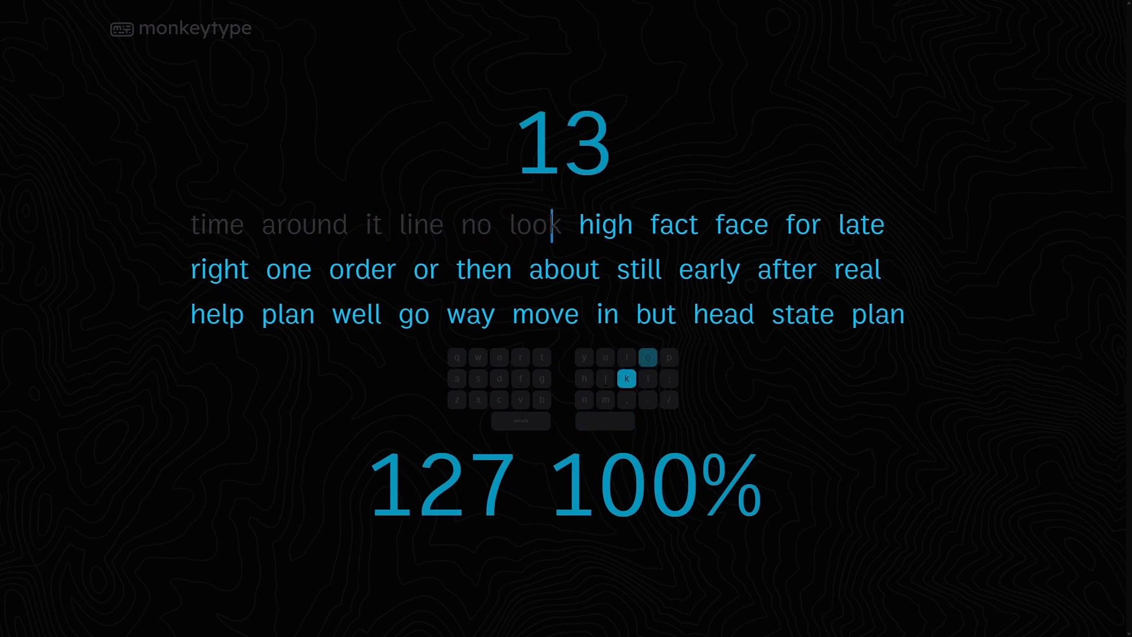
key(Right)
key(Right)
key(Right)
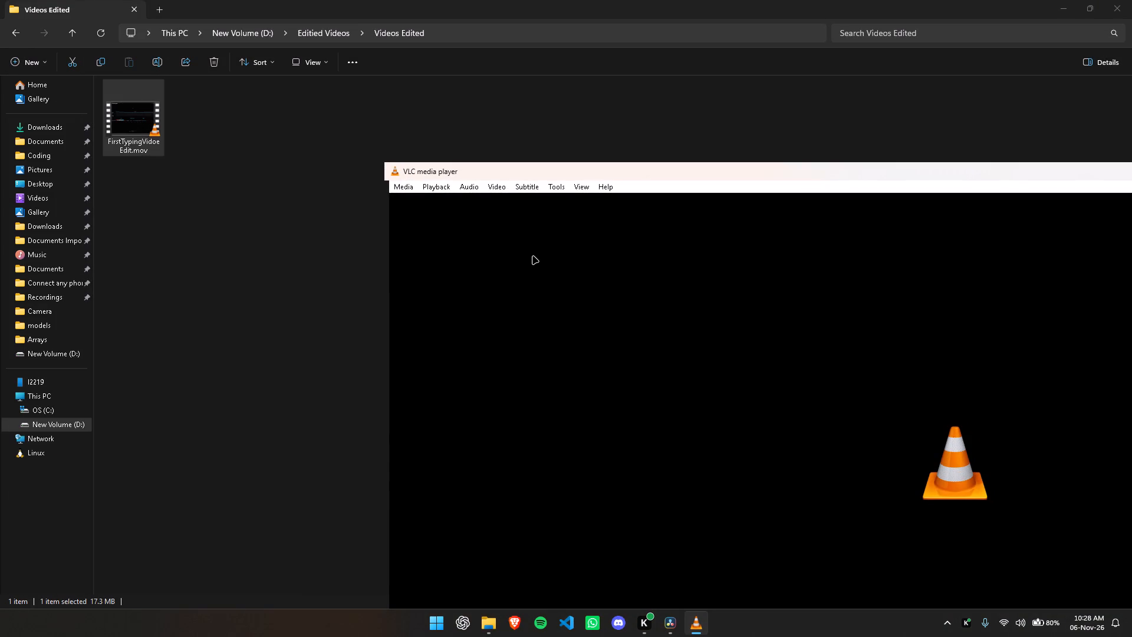
click(533, 257)
drag(585, 166, 483, 0)
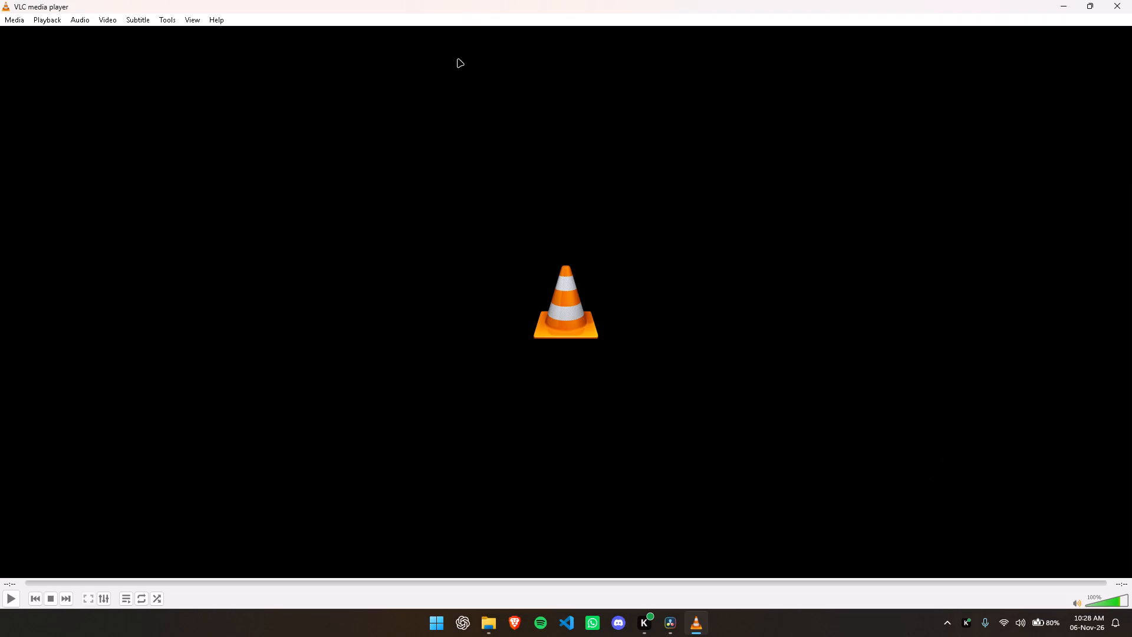
key(alt+F4)
Examine the timeline backup files in the c2fccbc9 folder of Resolve Project Backups, checking which apps can open the first one.
click(458, 159)
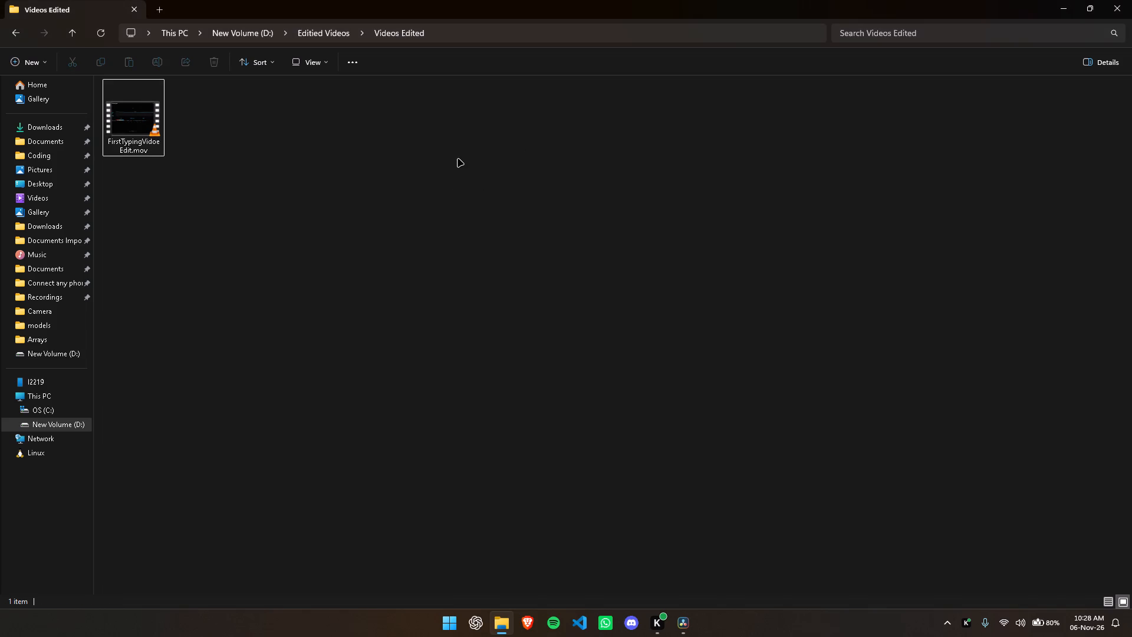
key(BackSpace)
click(203, 136)
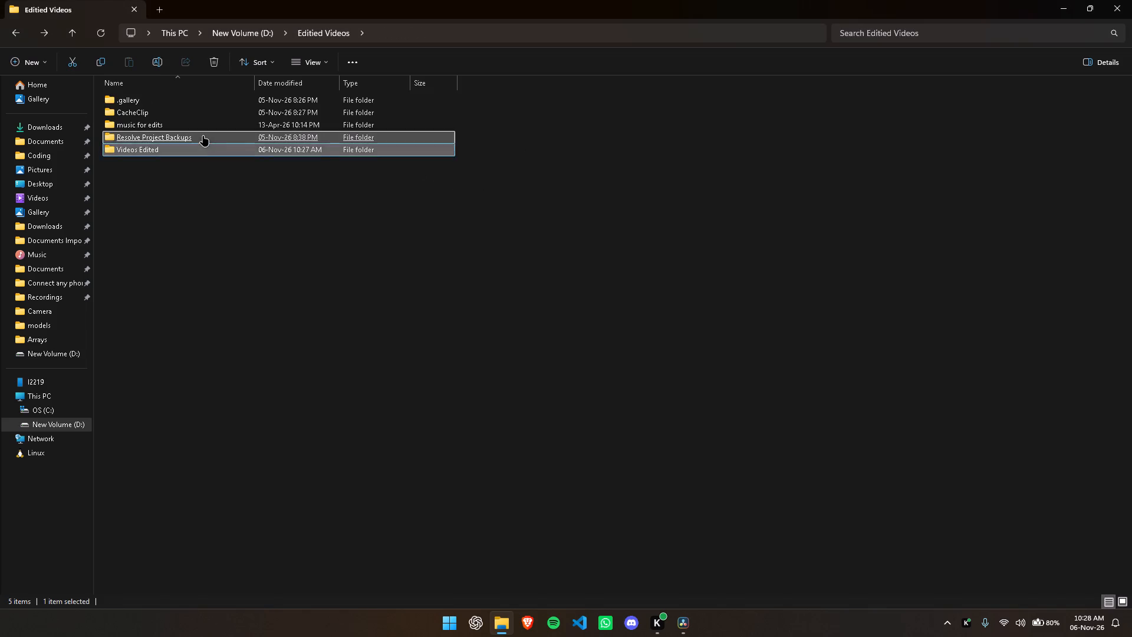
click(216, 106)
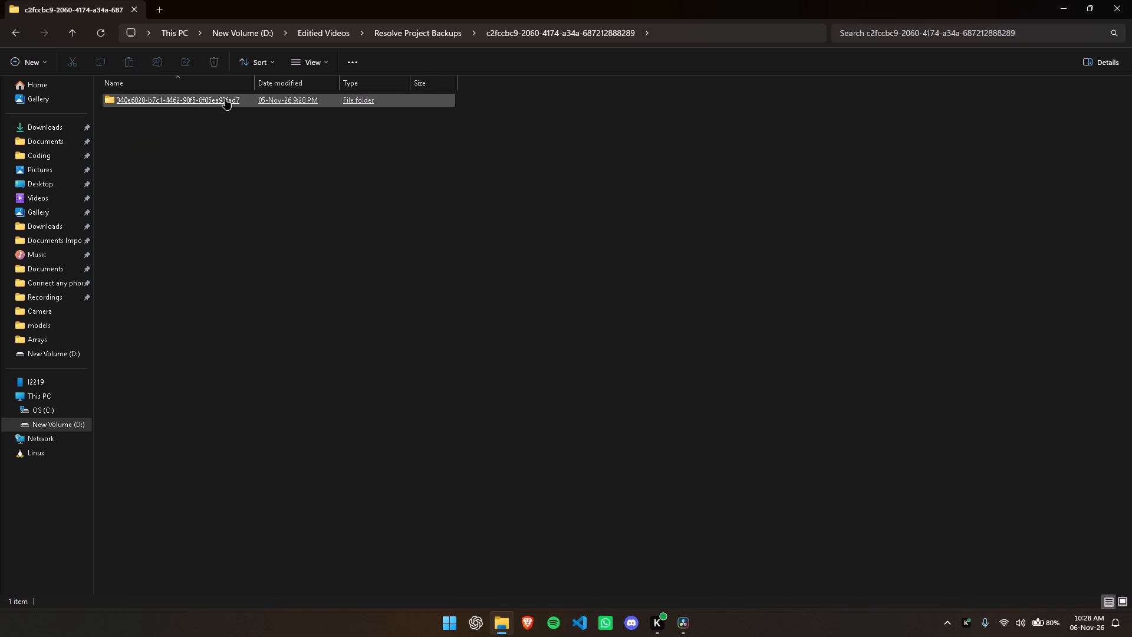
double_click(225, 99)
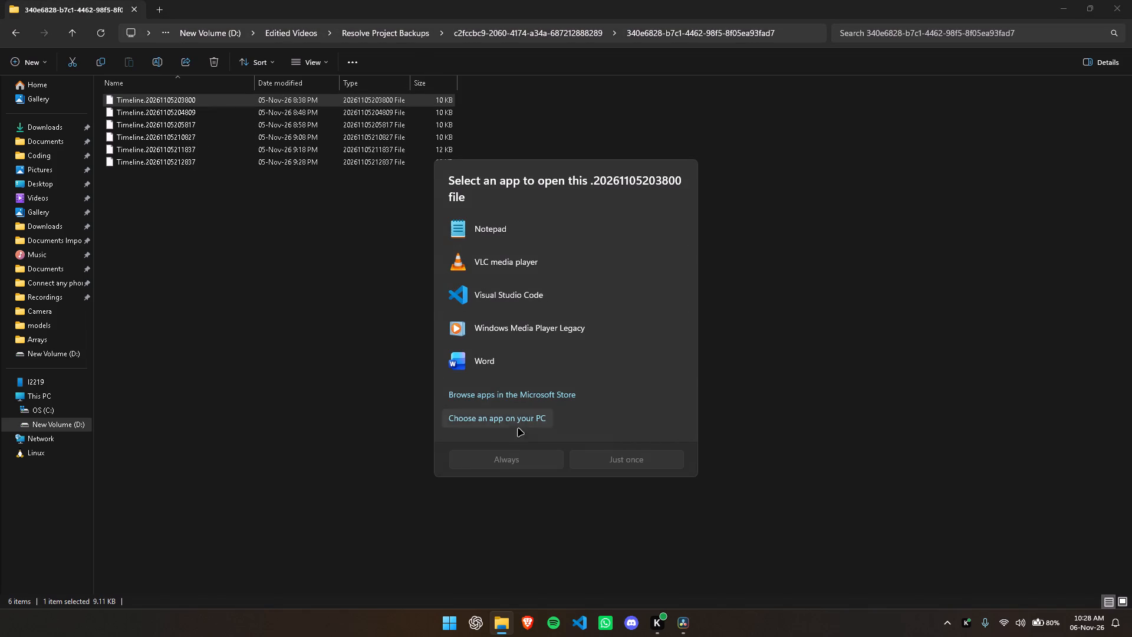
scroll(548, 300, down, 1)
click(498, 415)
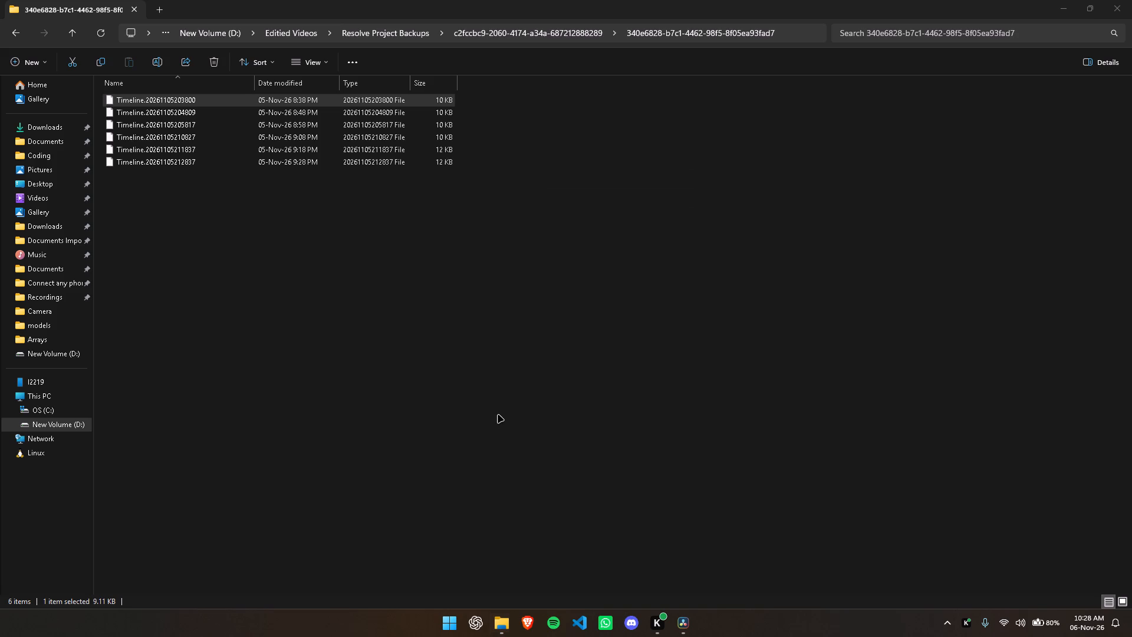
scroll(482, 163, down, 5)
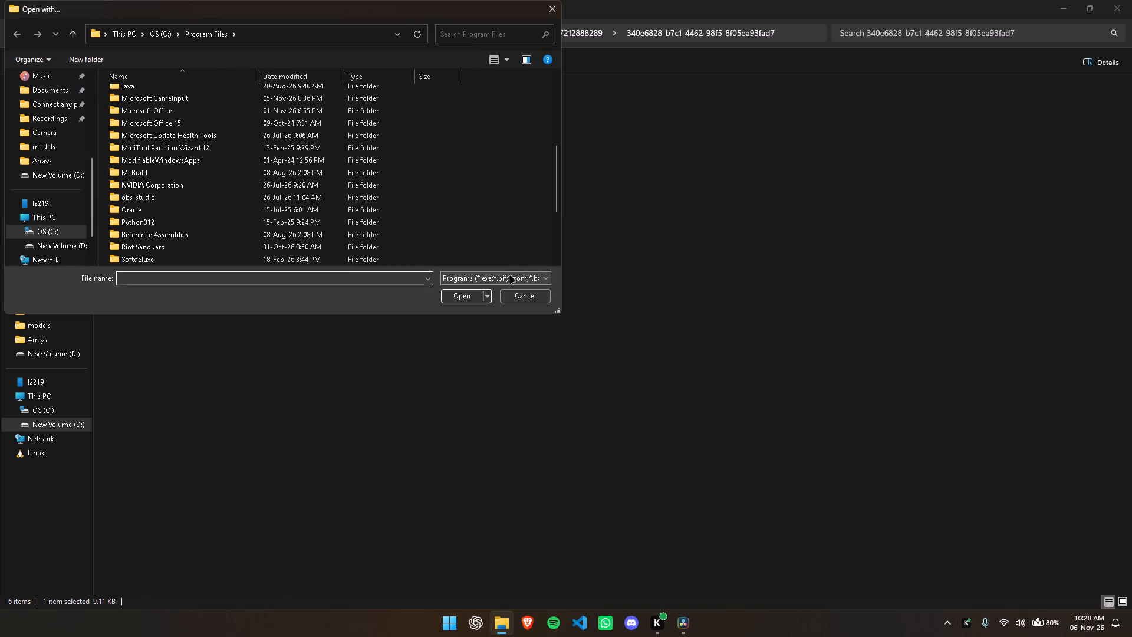
click(510, 295)
scroll(651, 365, down, 5)
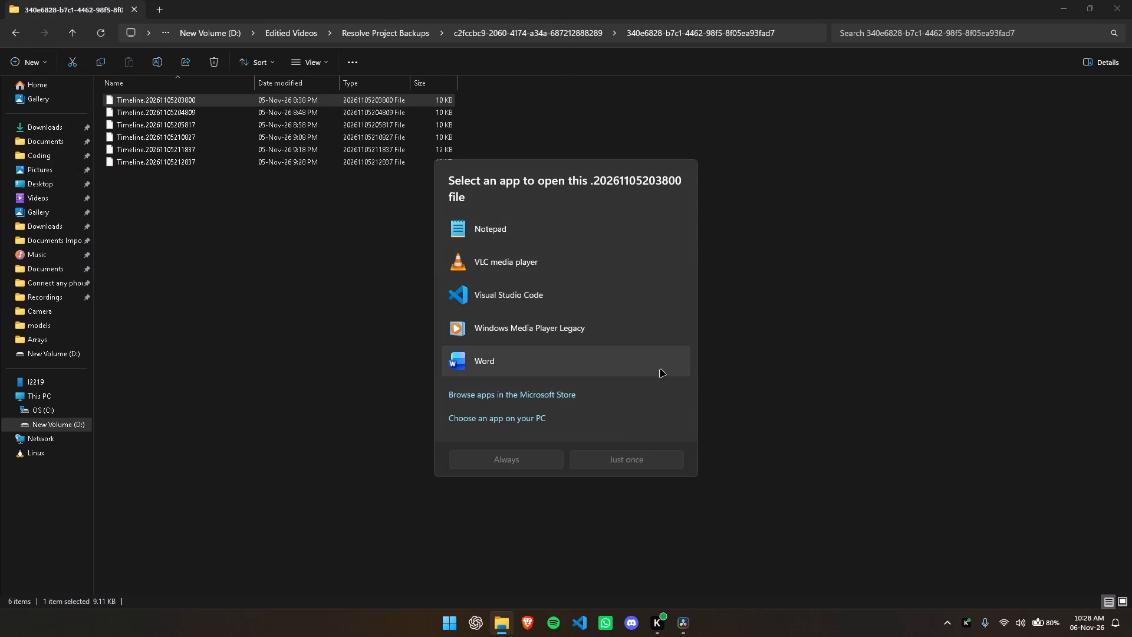
click(871, 294)
click(672, 340)
key(BackSpace)
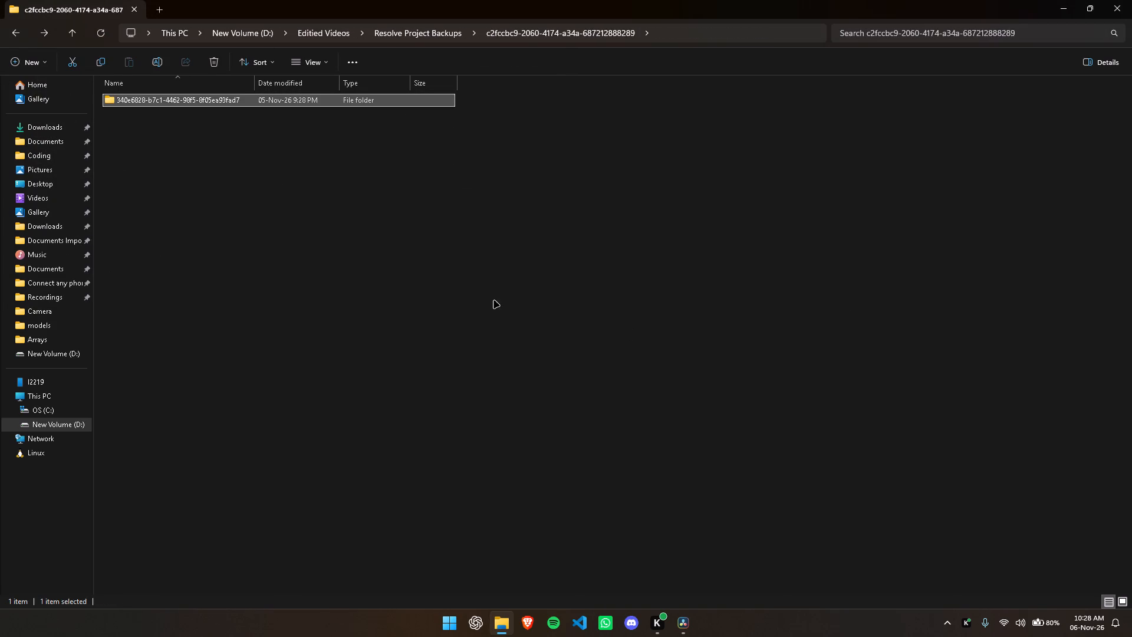
Examine the timeline backup in the 5813deb5 folder of Resolve Project Backups.
key(BackSpace)
click(196, 103)
click(198, 106)
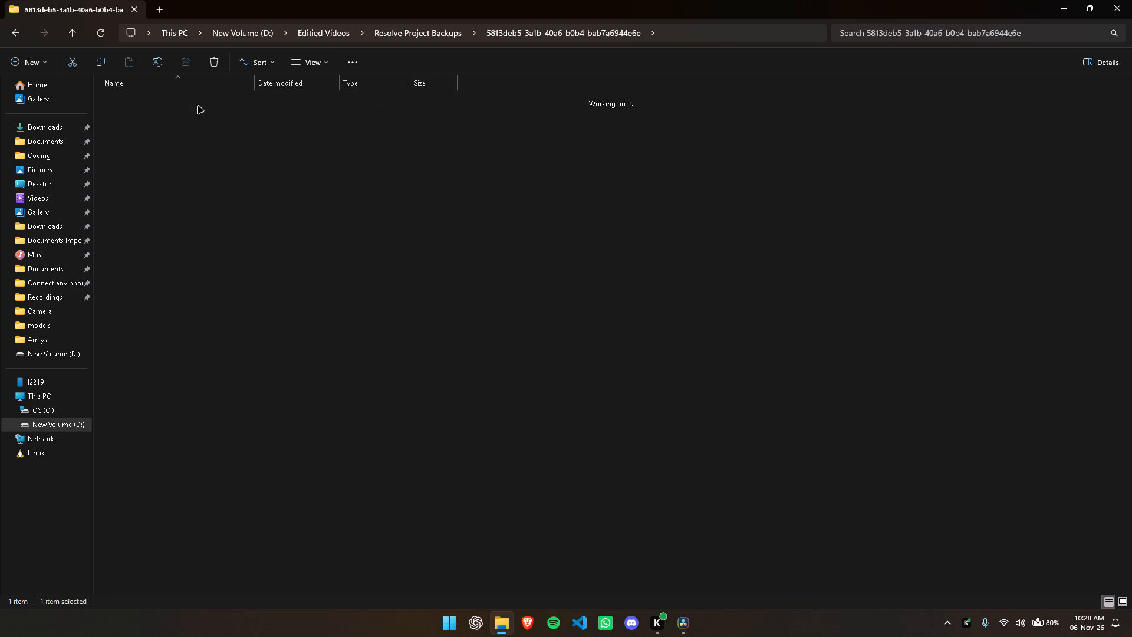
double_click(246, 106)
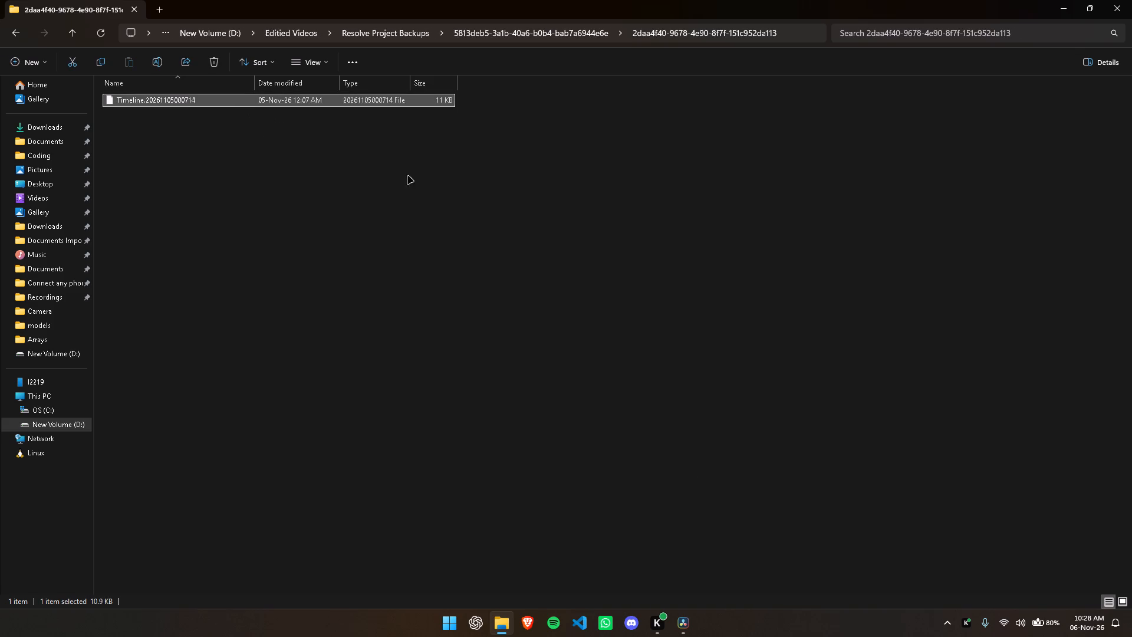
click(687, 324)
key(BackSpace)
key(BackSpace)
click(615, 306)
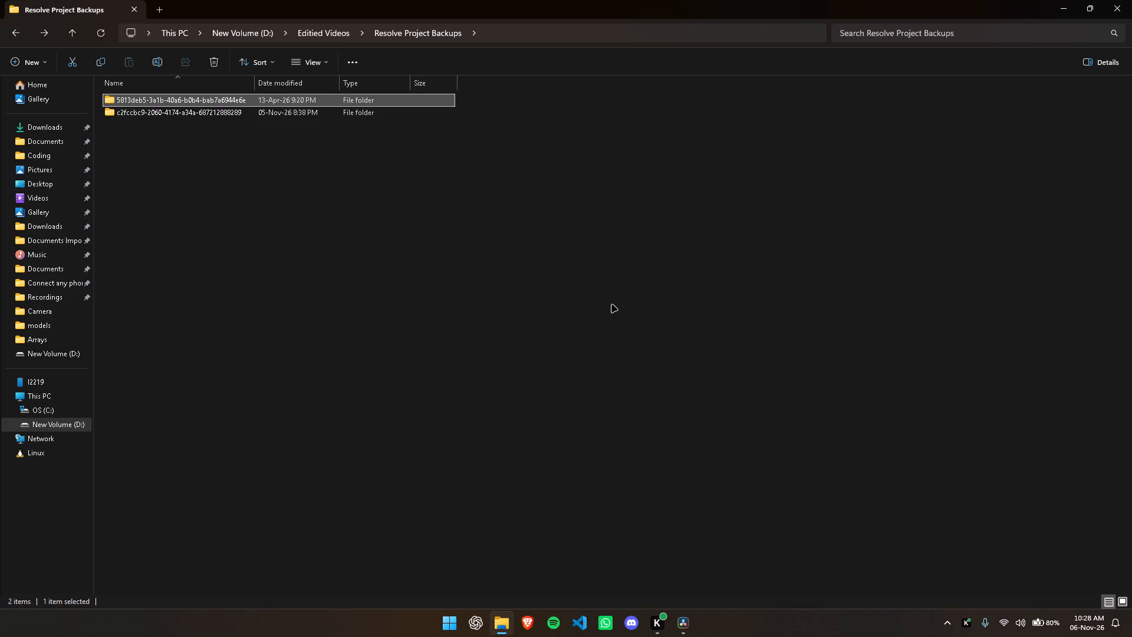
Preview phonk for edit.mp3 from the music for edits folder in VLC and return to Editied Videos.
key(BackSpace)
click(186, 128)
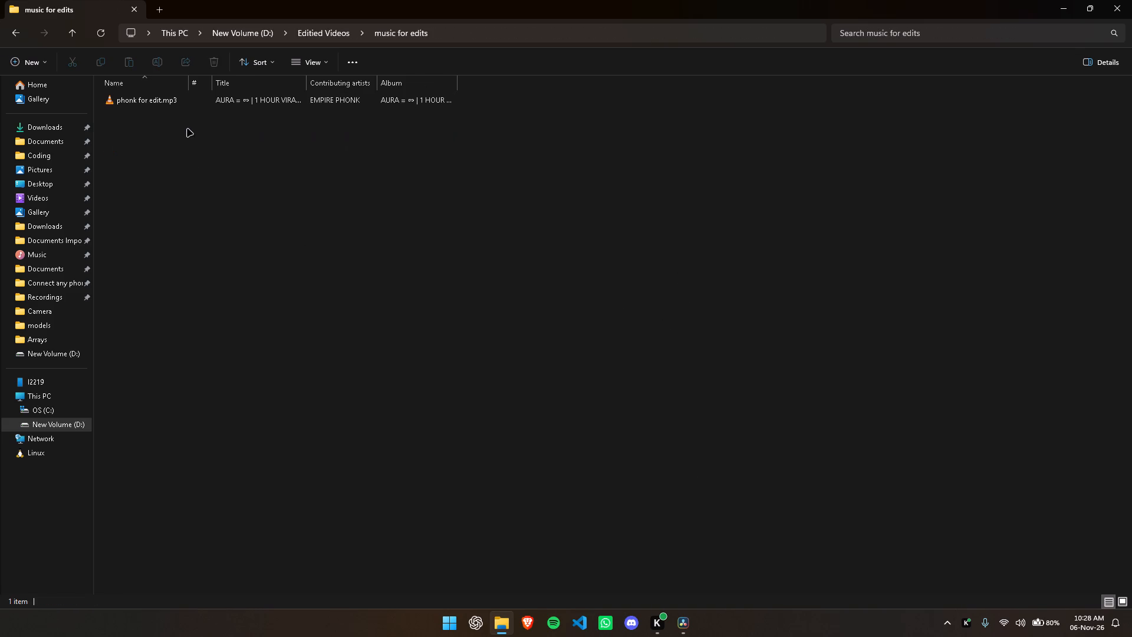
click(170, 103)
click(170, 103)
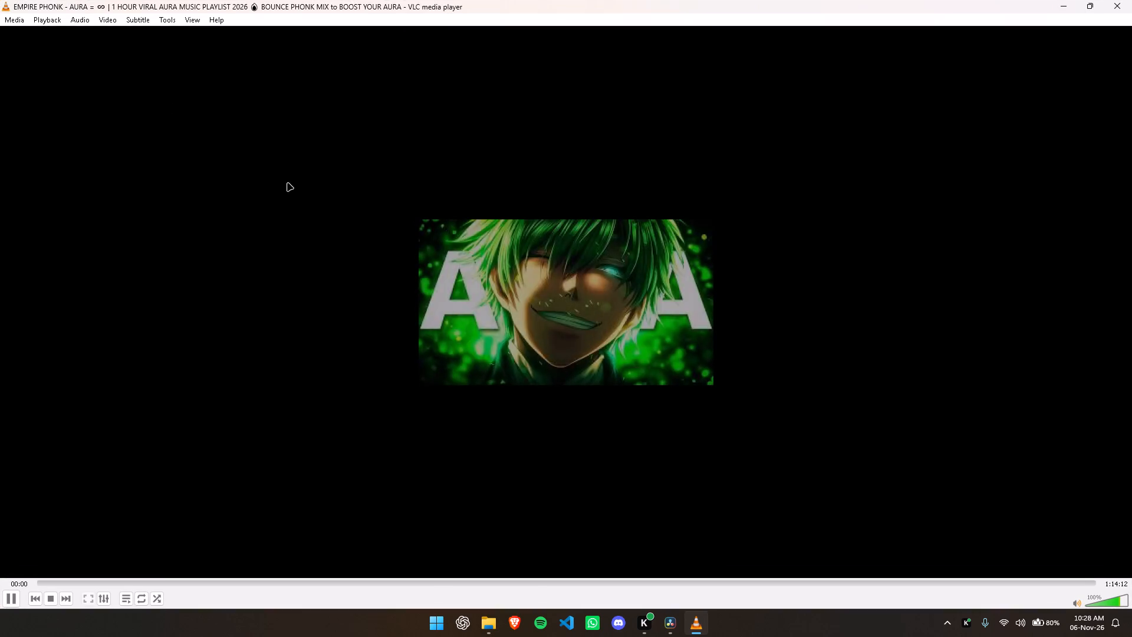
click(1113, 0)
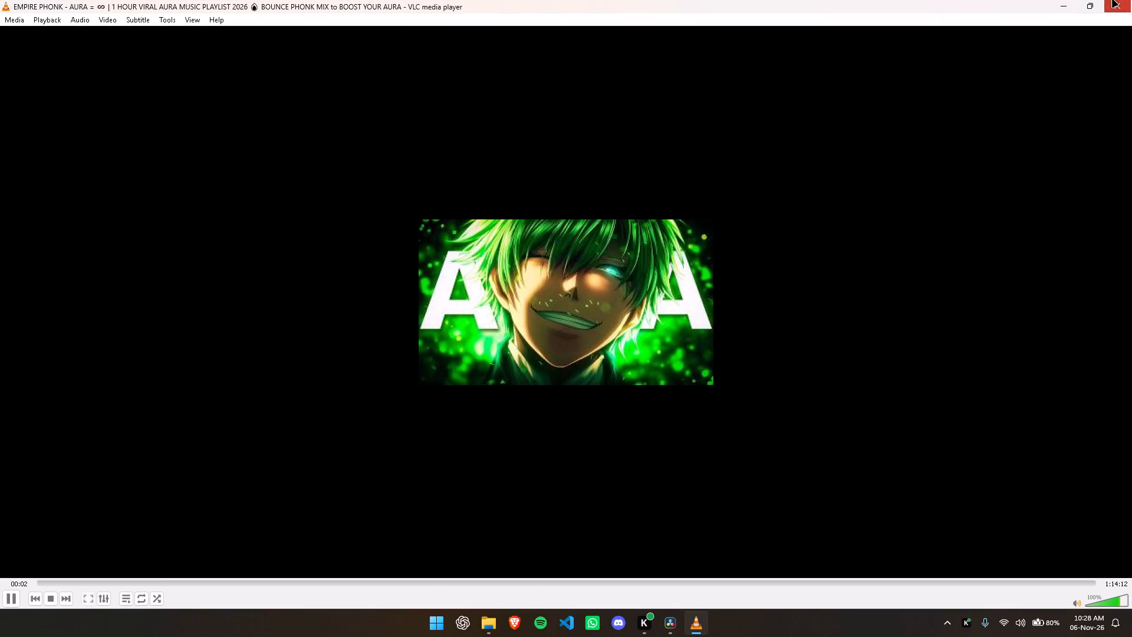
click(394, 186)
key(BackSpace)
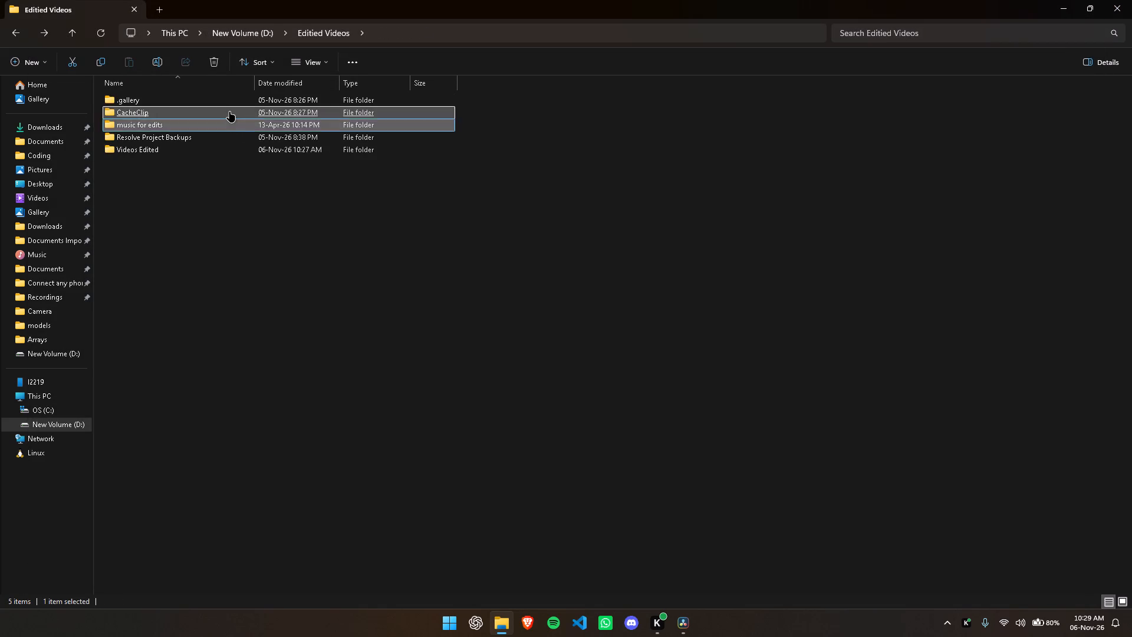
Examine the audio and c2fccbc9 subfolders of CacheClip and return to Editied Videos.
click(229, 111)
click(243, 127)
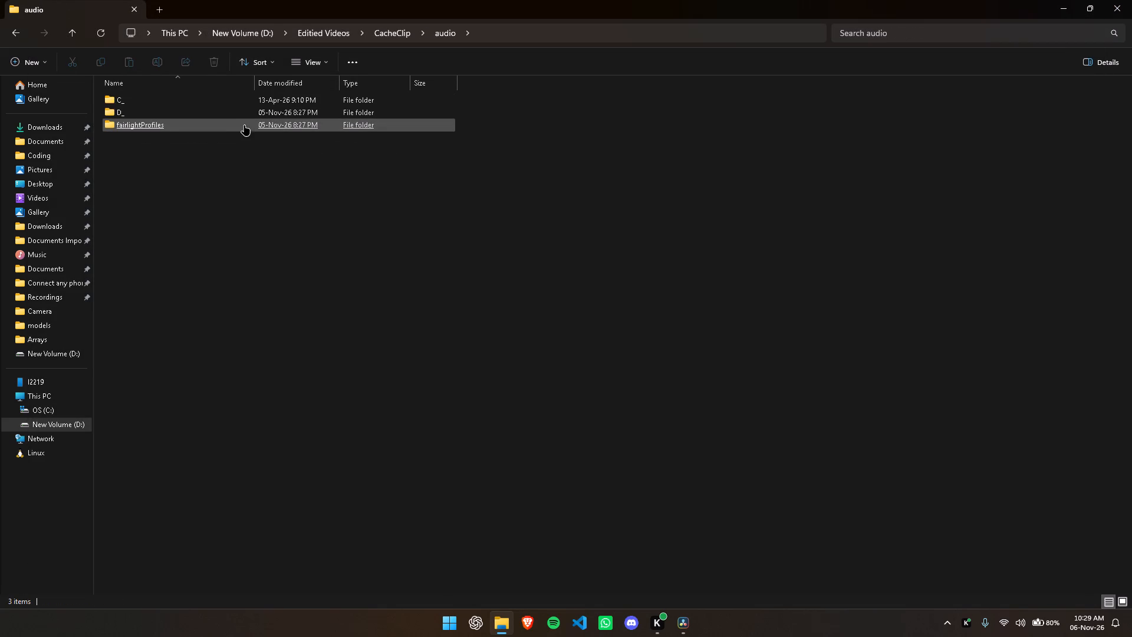
key(BackSpace)
click(214, 134)
key(BackSpace)
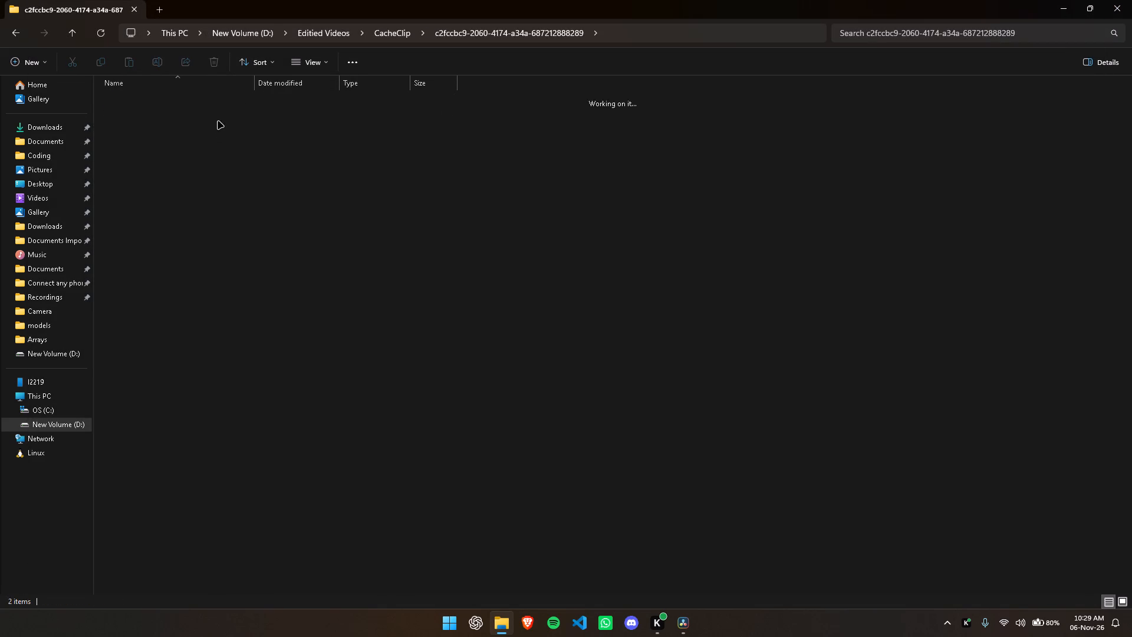
click(216, 102)
key(BackSpace)
key(BackSpace)
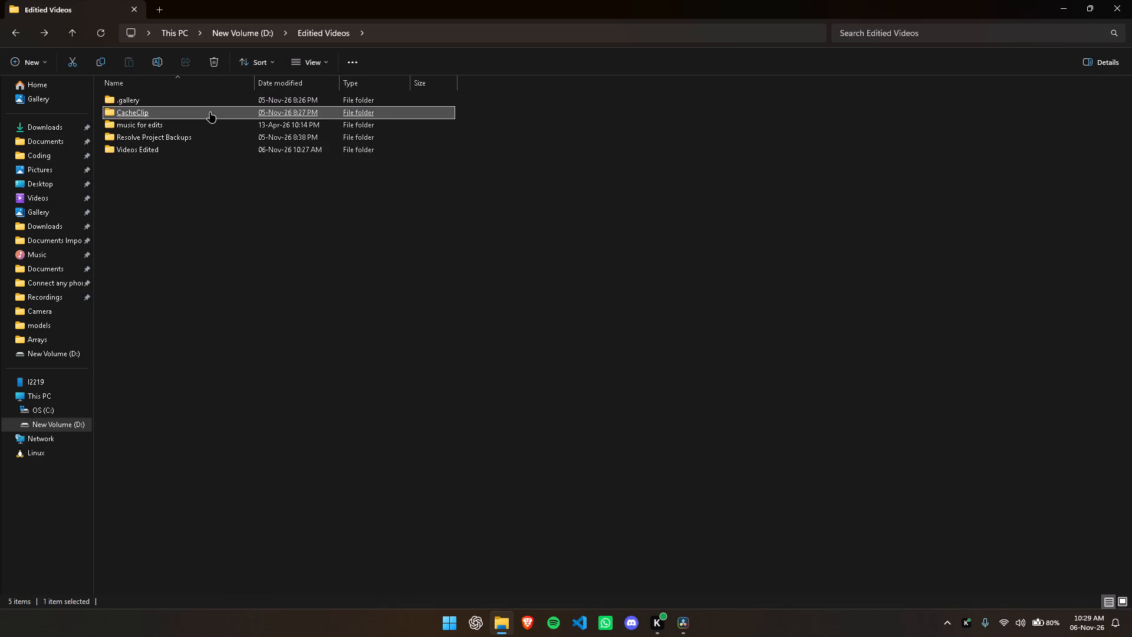
Check the contents of the .gallery and Videos Edited folders, and return to New Volume (D:).
click(216, 104)
click(254, 119)
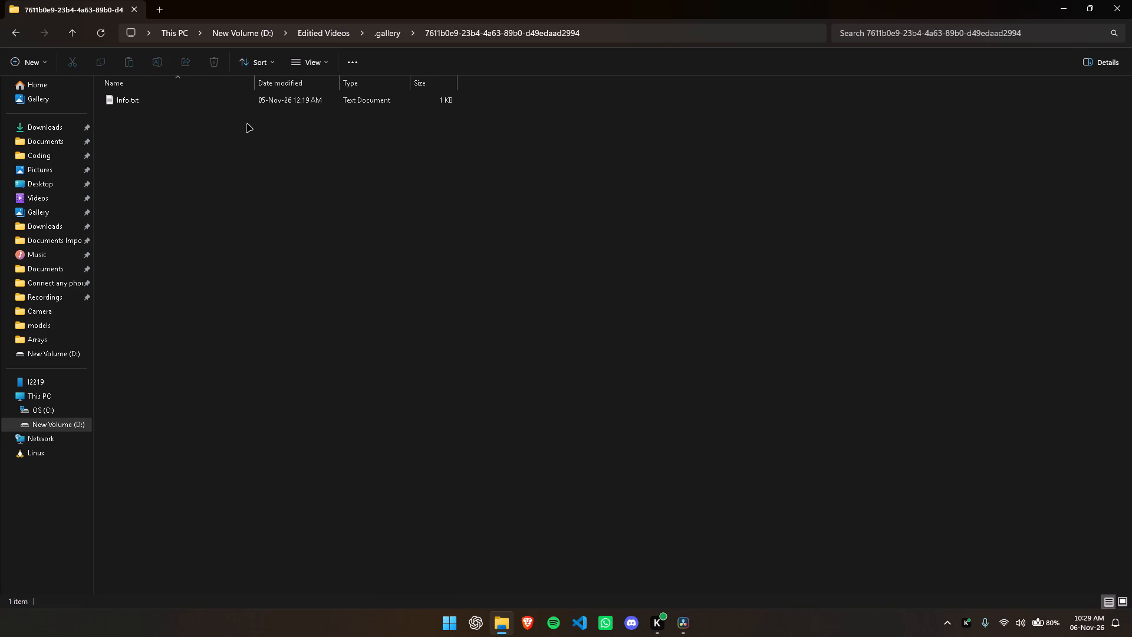
key(BackSpace)
key(BackSpace)
click(222, 147)
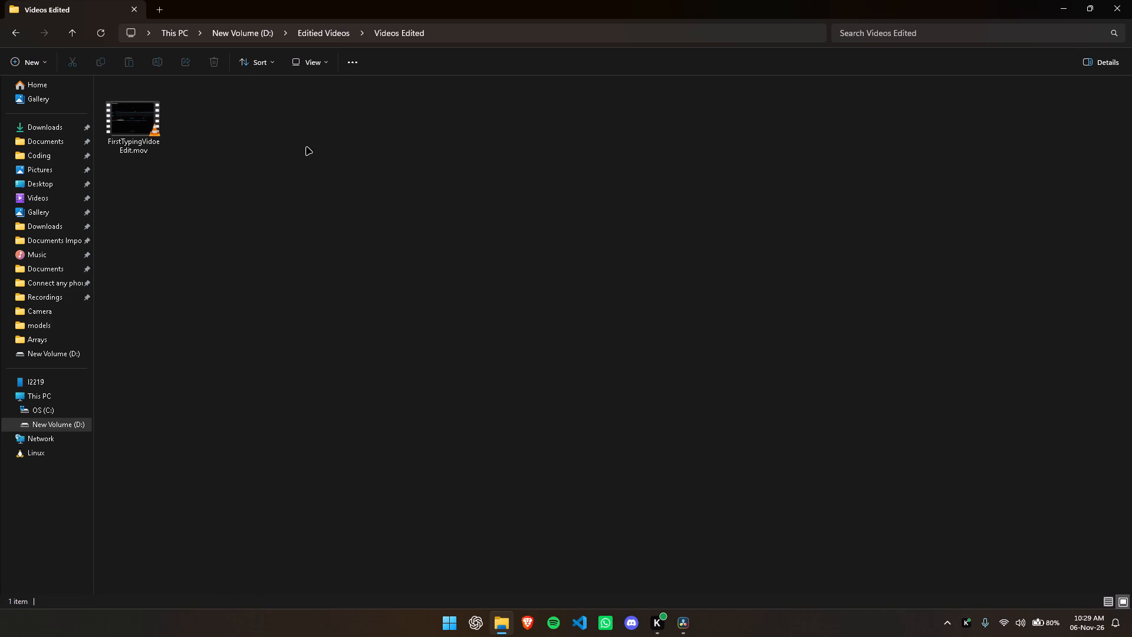
click(357, 127)
key(BackSpace)
key(BackSpace)
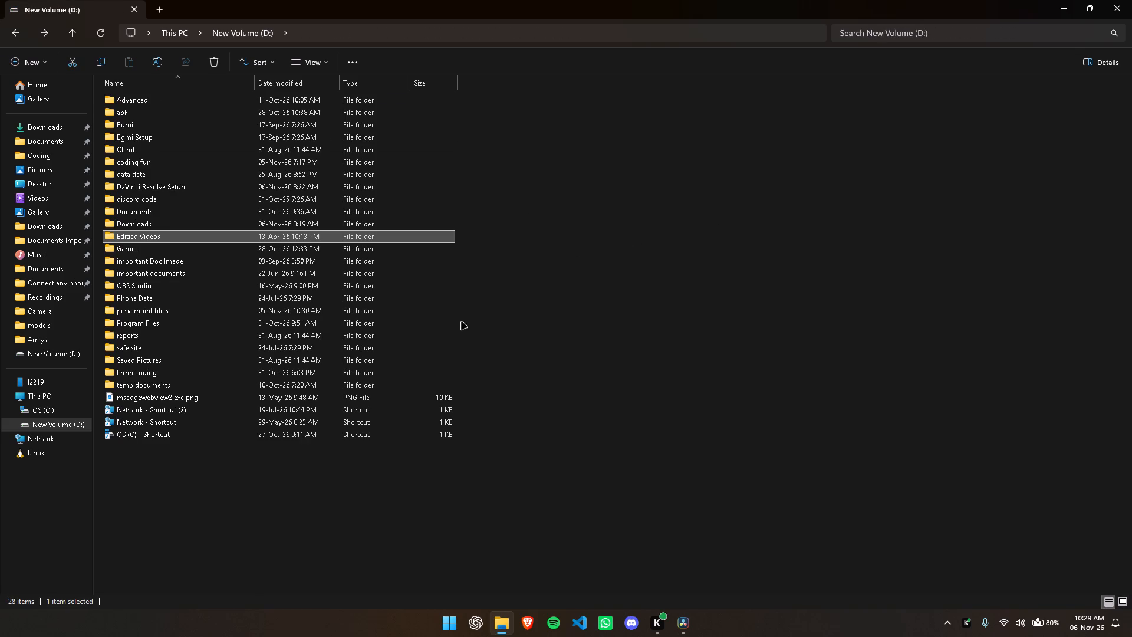
Examine the Fusion folder in DaVinci Resolve Setup, recheck Editied Videos, and close File Explorer.
click(197, 185)
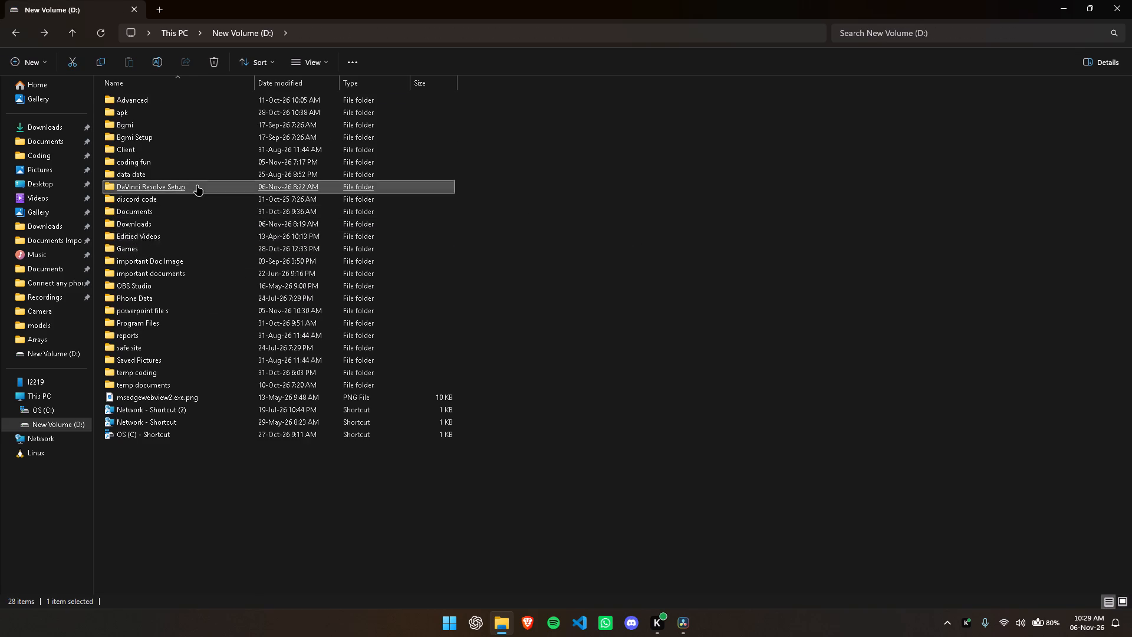
click(160, 100)
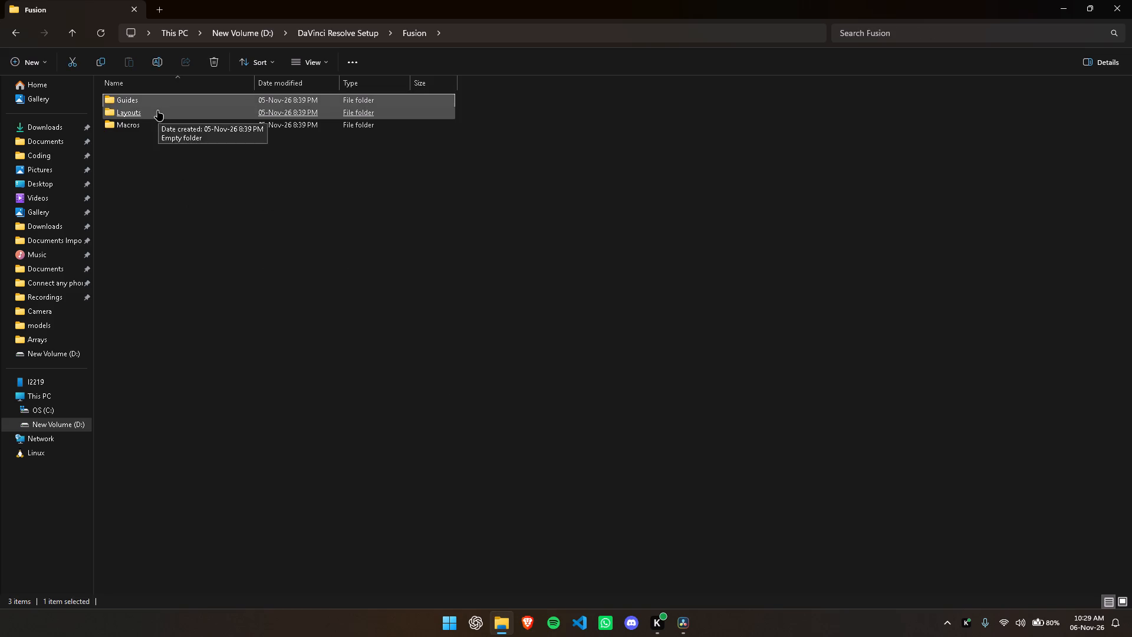
click(157, 110)
key(BackSpace)
click(173, 98)
key(BackSpace)
key(BackSpace)
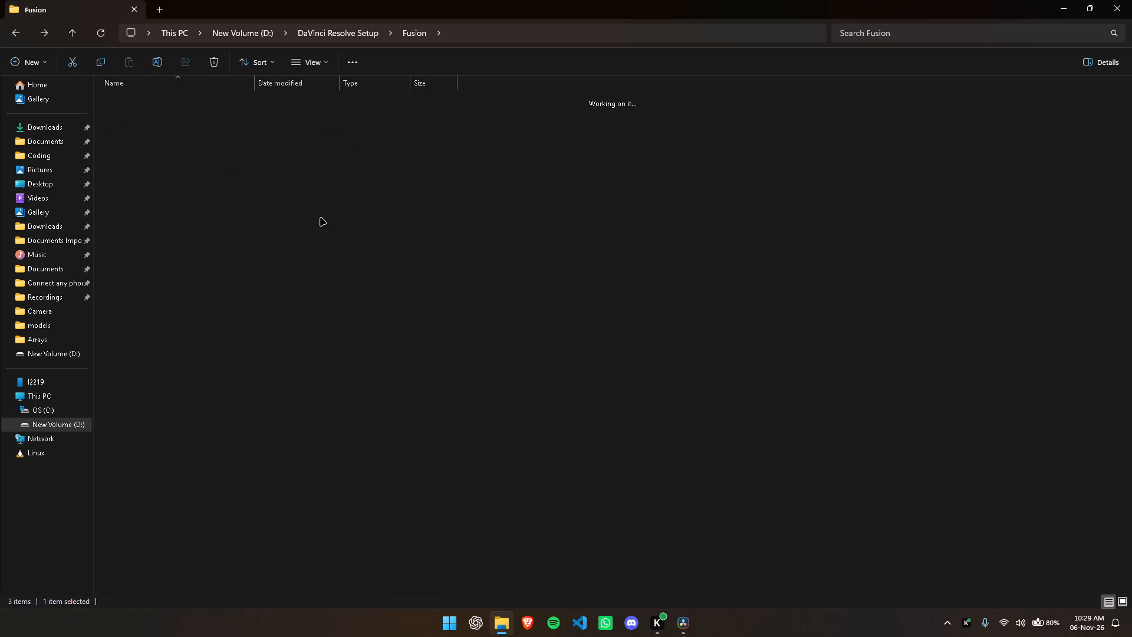
key(BackSpace)
scroll(186, 226, down, 1)
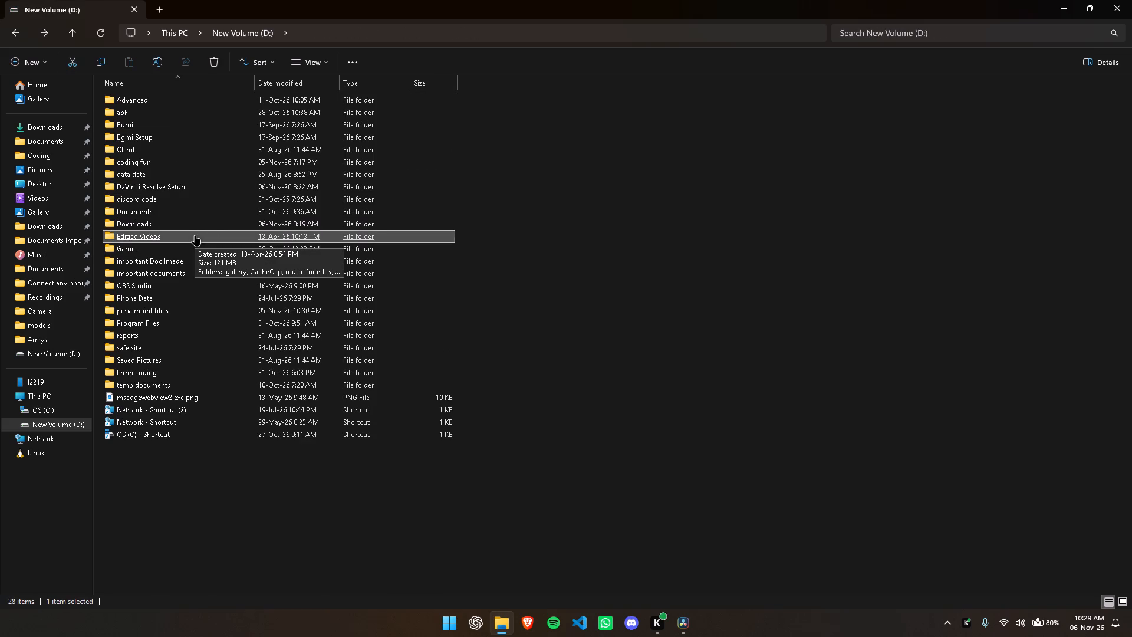
double_click(195, 235)
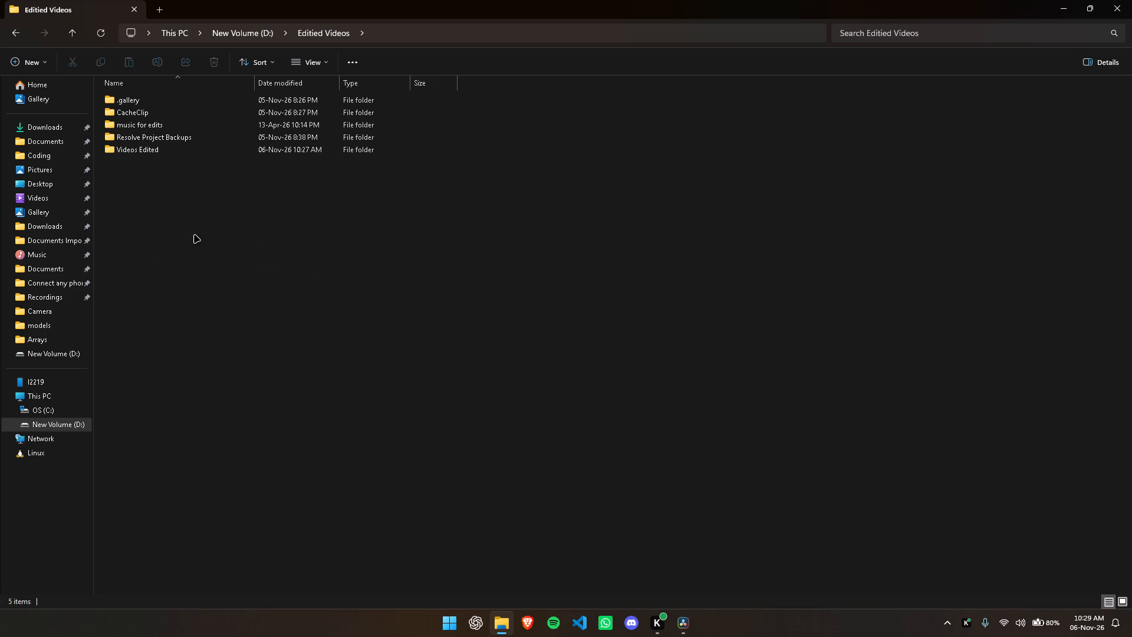
key(BackSpace)
click(1129, 0)
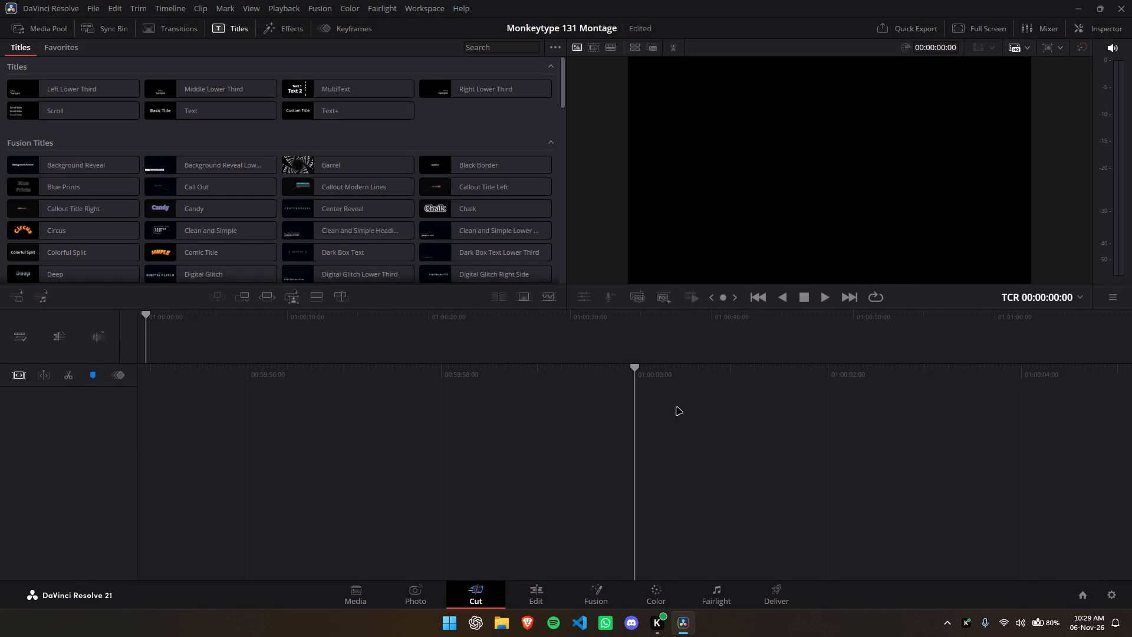
click(687, 414)
click(50, 31)
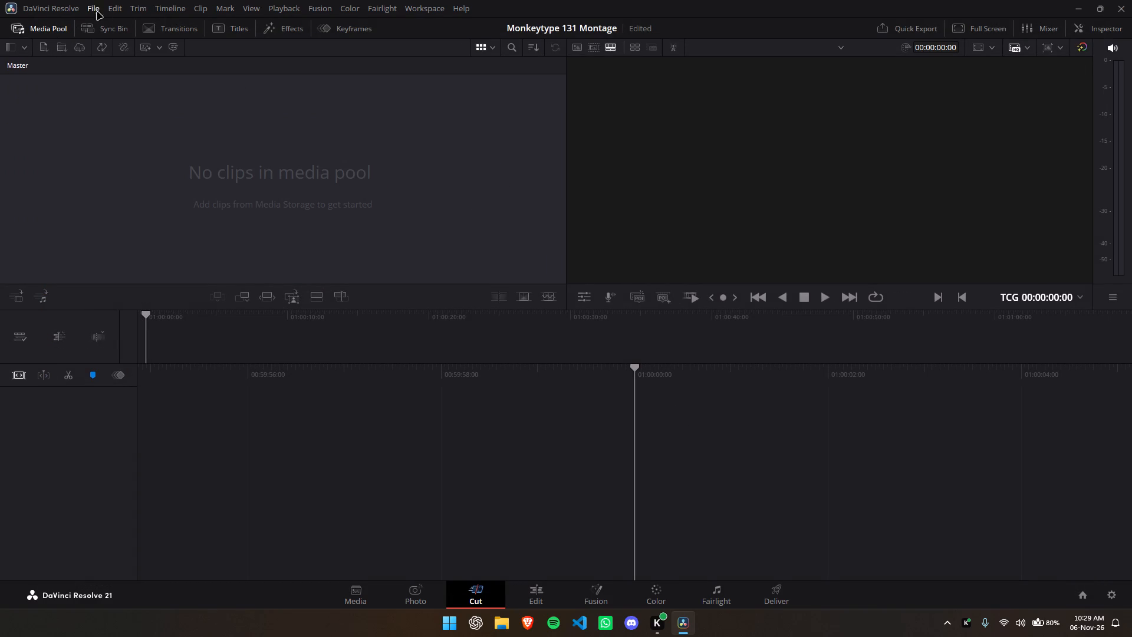
click(172, 115)
key(ctrl+i)
scroll(44, 149, down, 2)
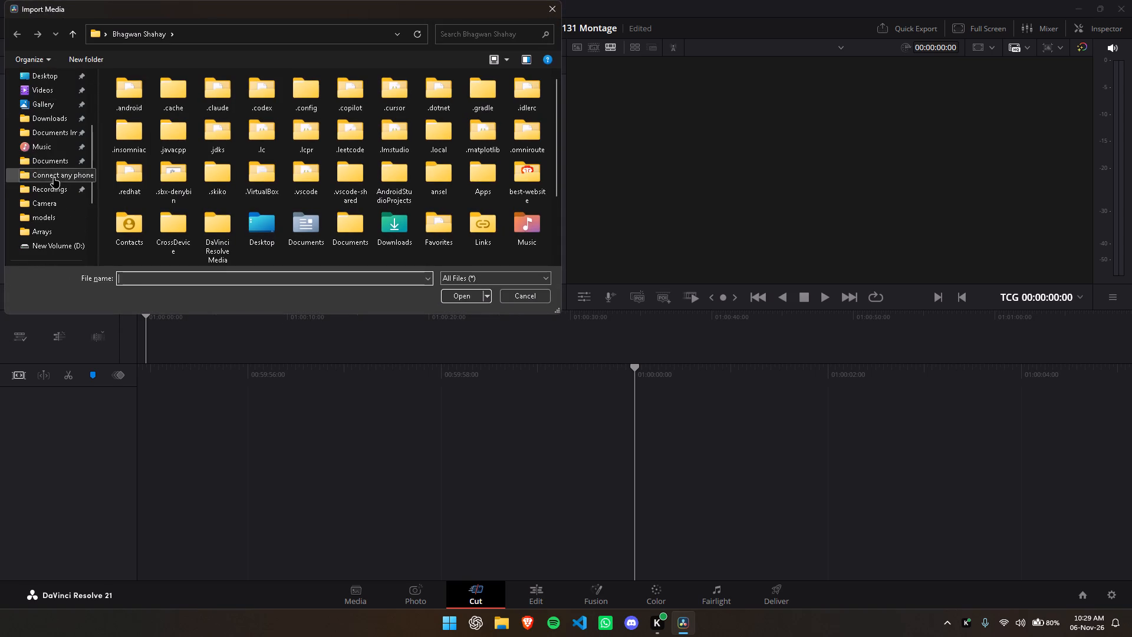
click(46, 246)
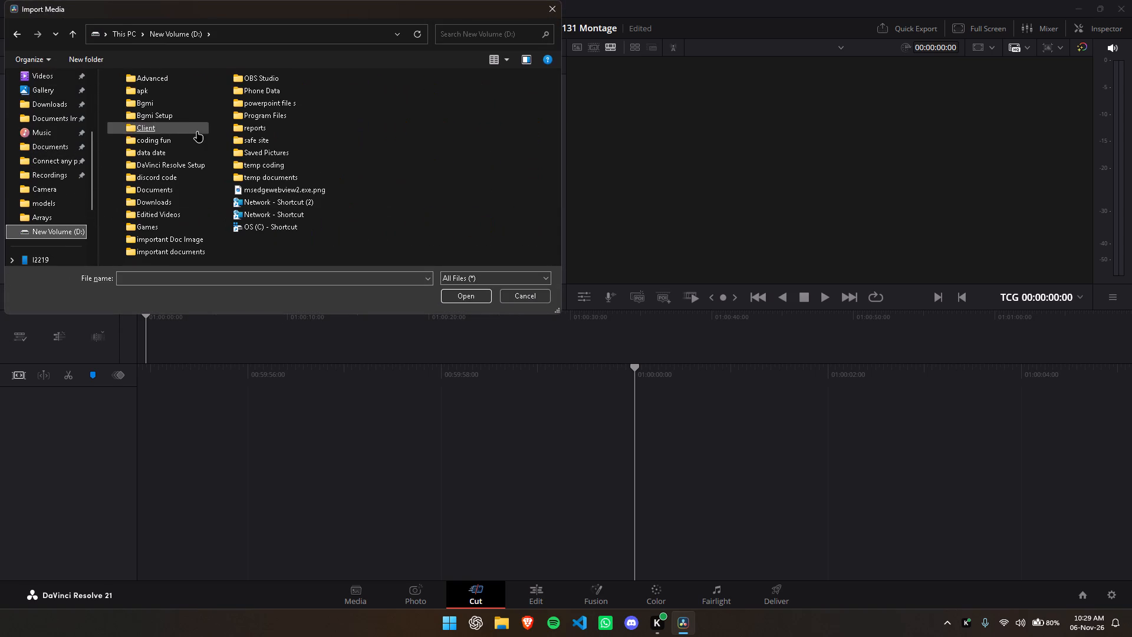
click(290, 82)
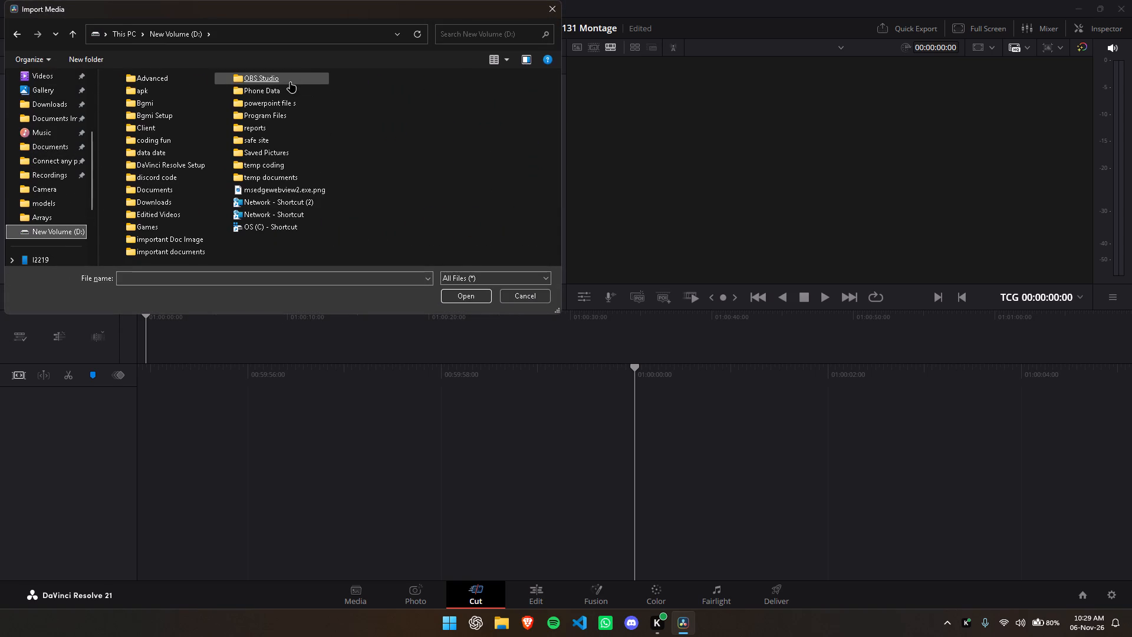
click(219, 97)
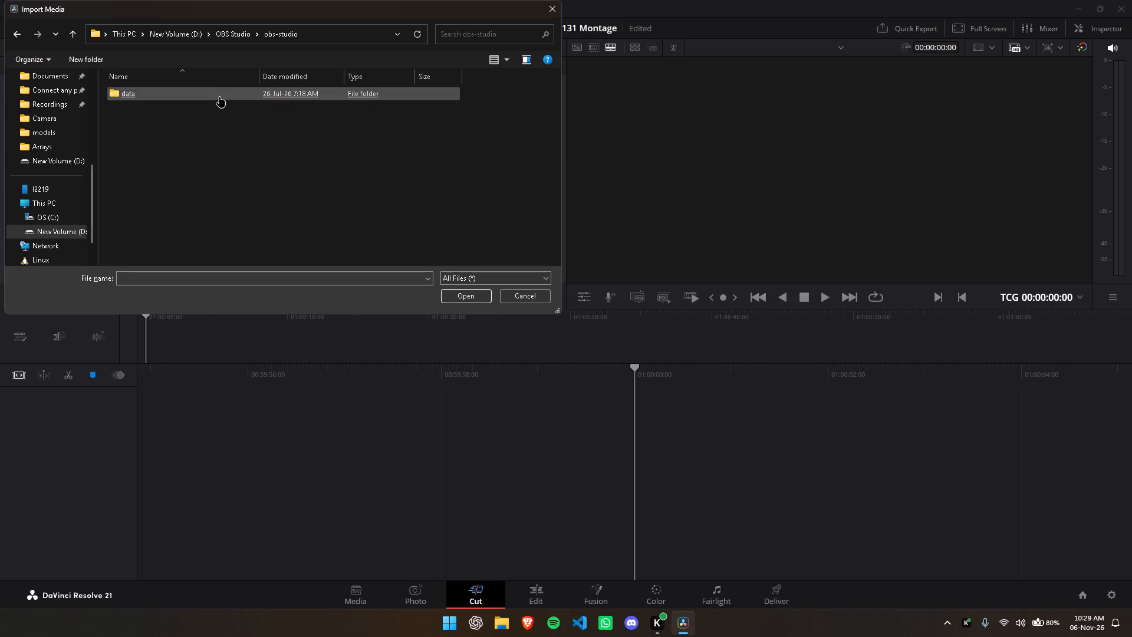
key(BackSpace)
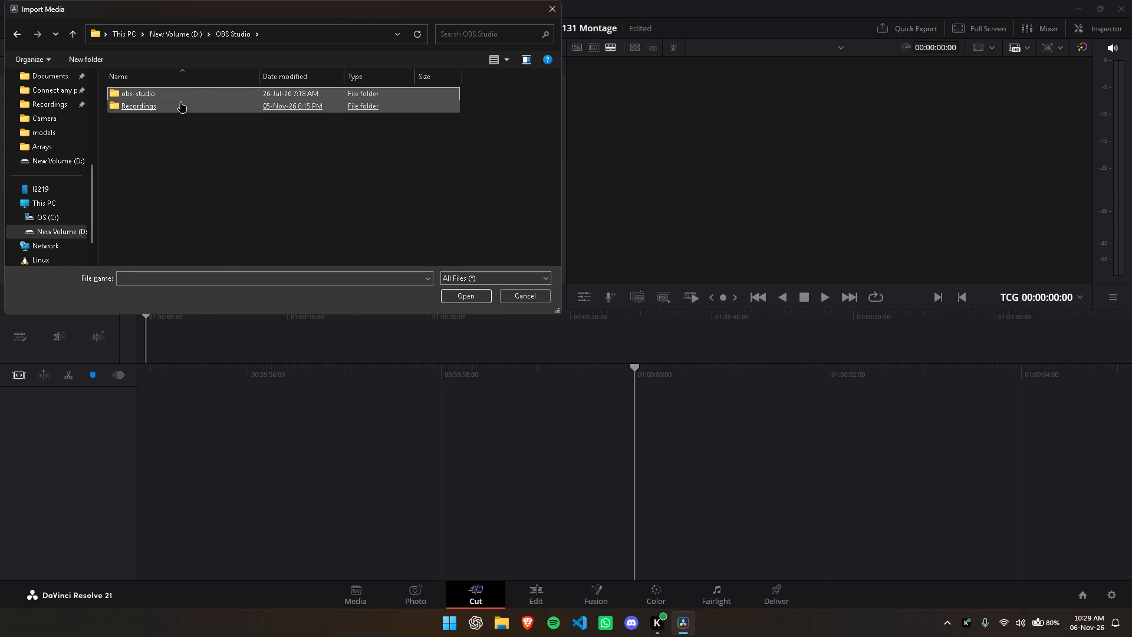
click(178, 104)
scroll(399, 136, down, 5)
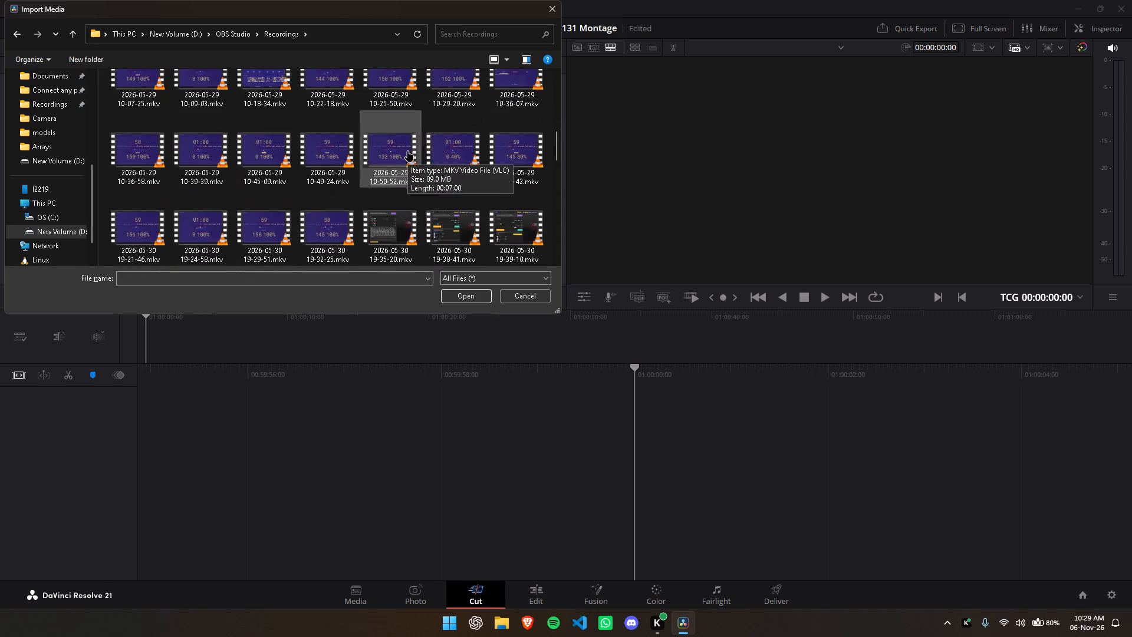
scroll(407, 151, down, 6)
scroll(452, 173, down, 9)
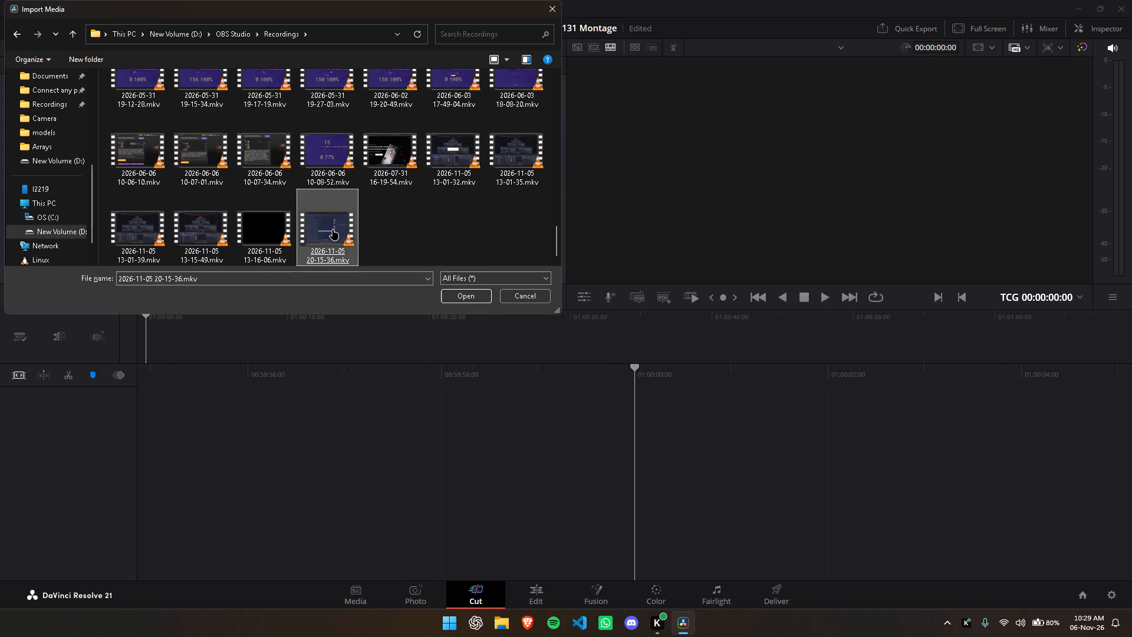
click(333, 229)
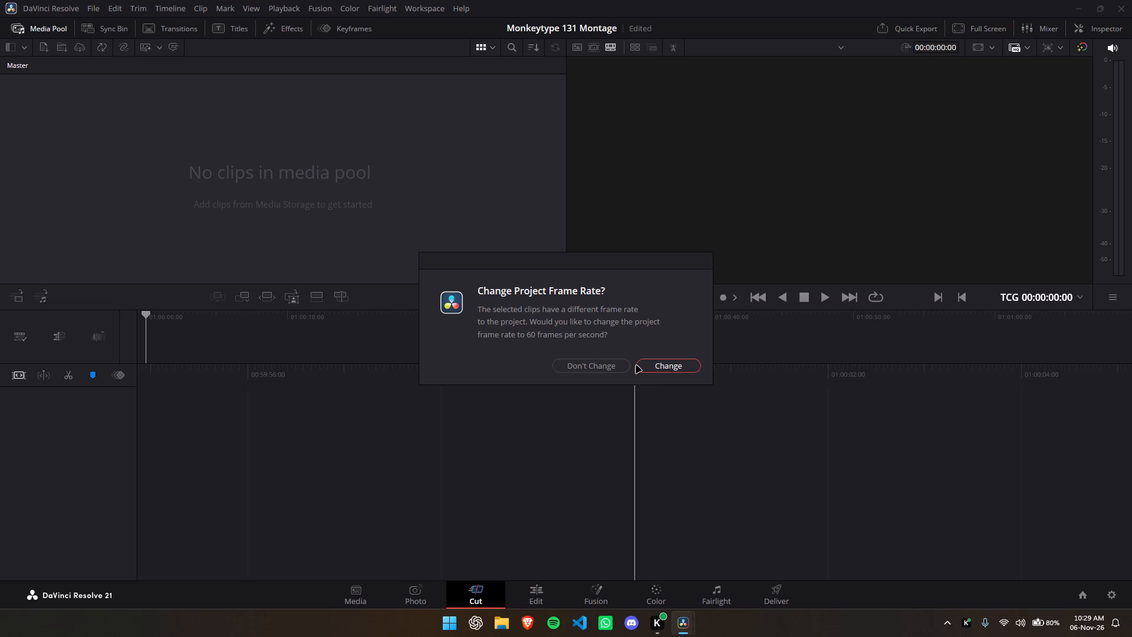
click(606, 367)
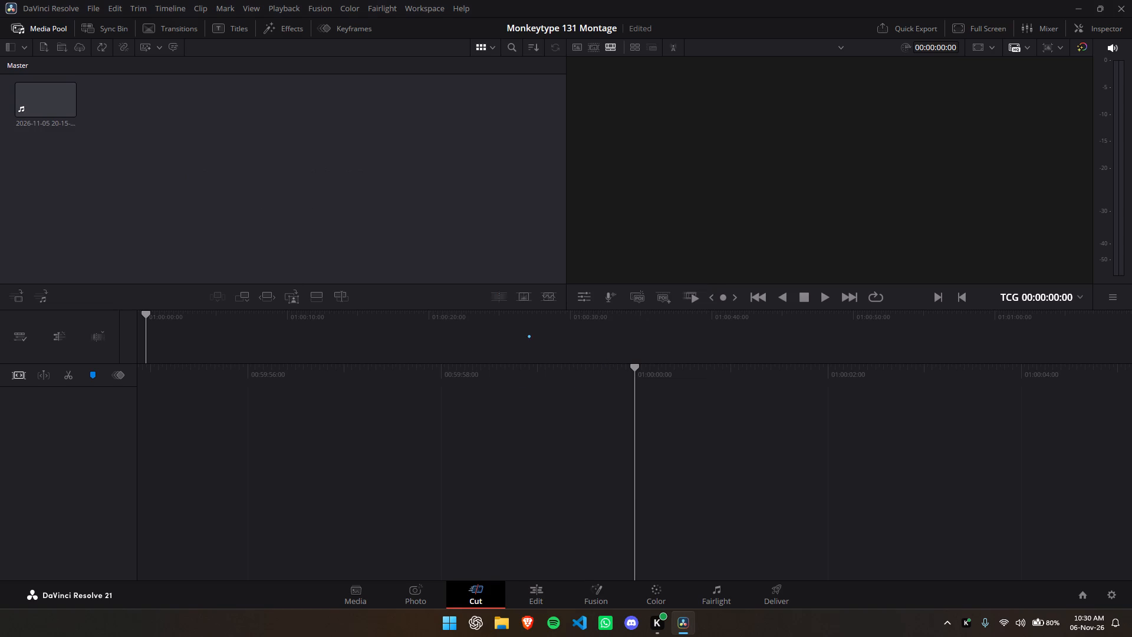
click(41, 91)
drag(47, 103, 302, 380)
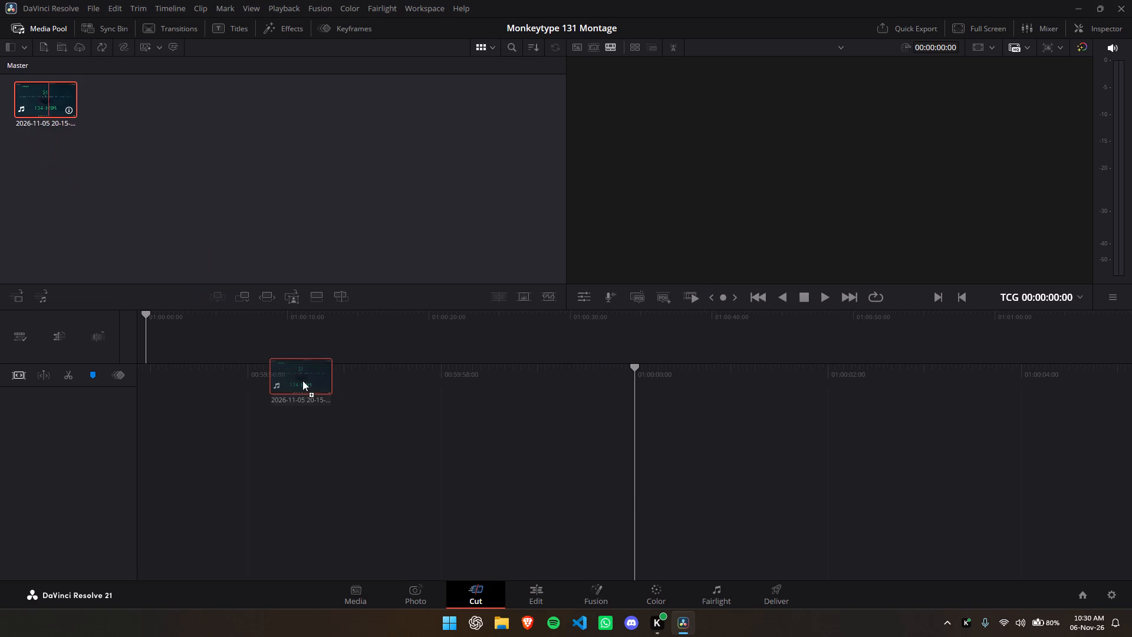
drag(302, 380, 286, 439)
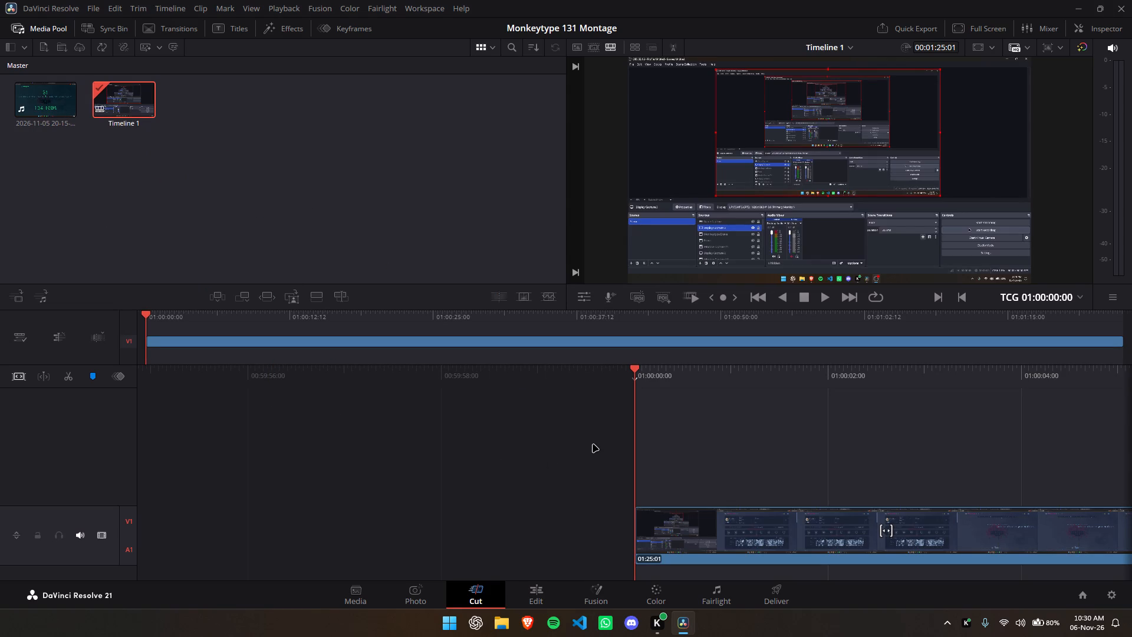
Review the opening seconds of the recording, covering the Monkeytype profile page and the first test screen.
key(space)
key(space)
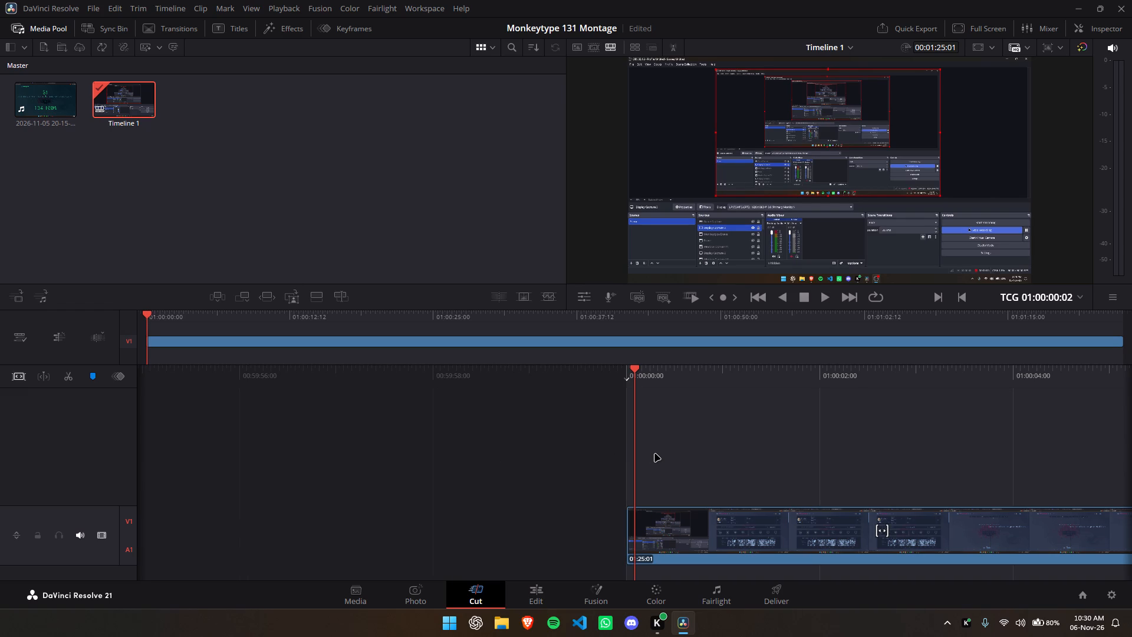
key(space)
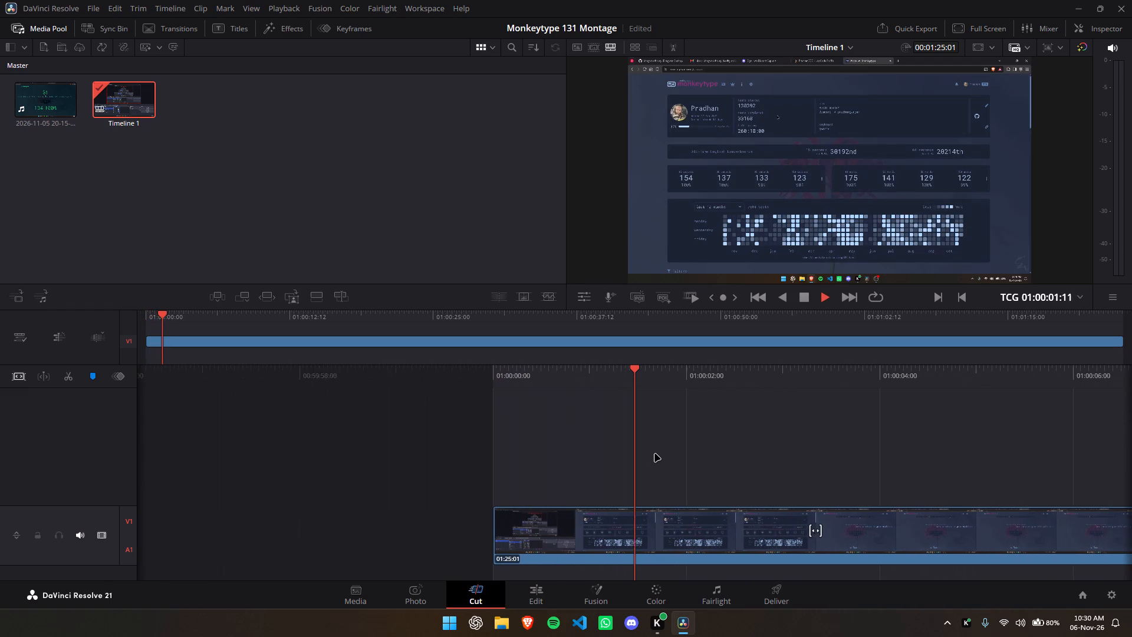
text(jjjj)
key(l)
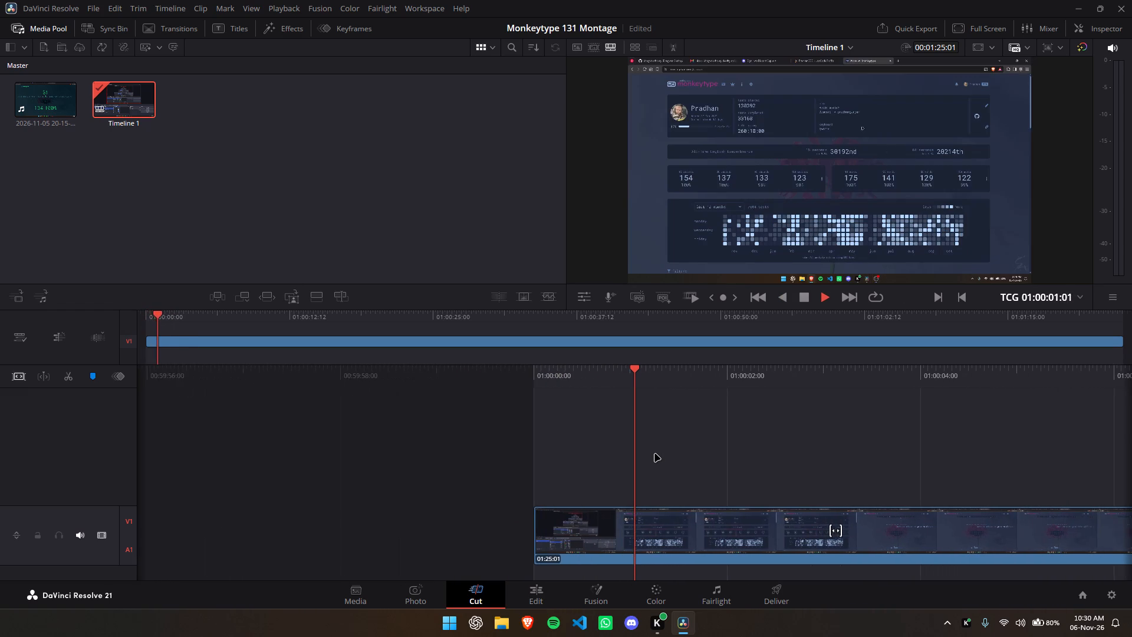
key(k)
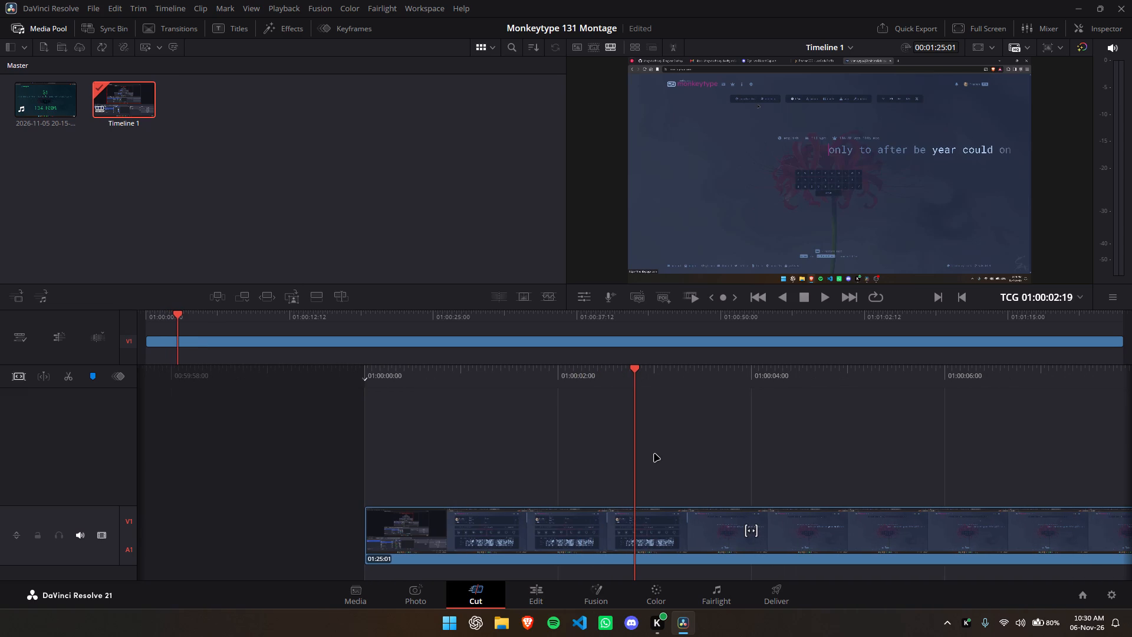
key(k)
key(k)
key(space)
key(space)
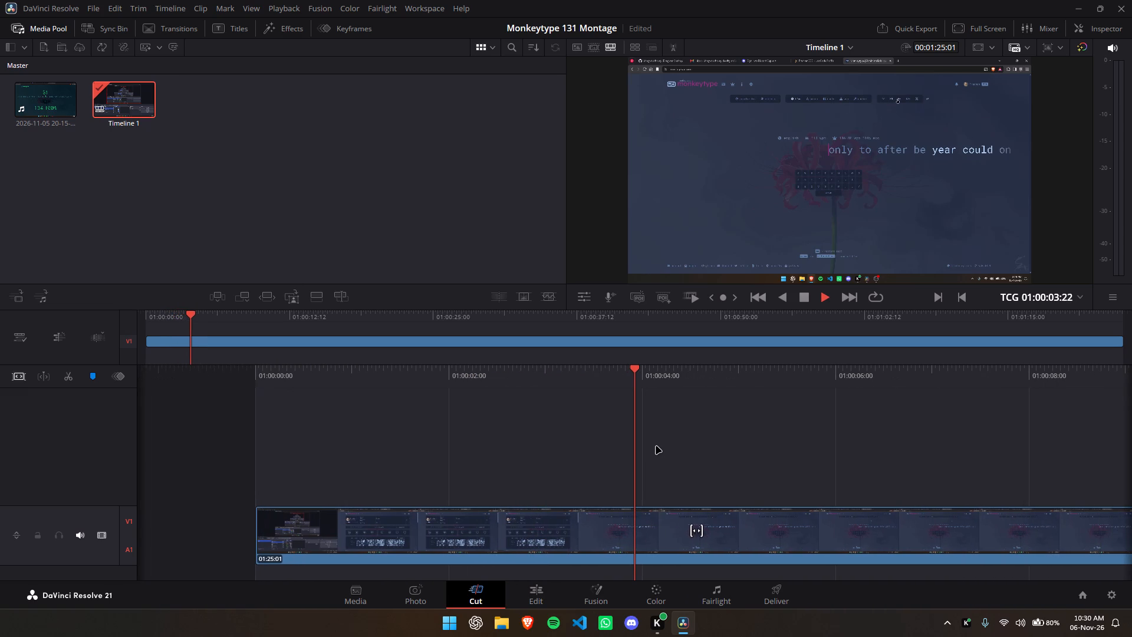
key(space)
key(space)
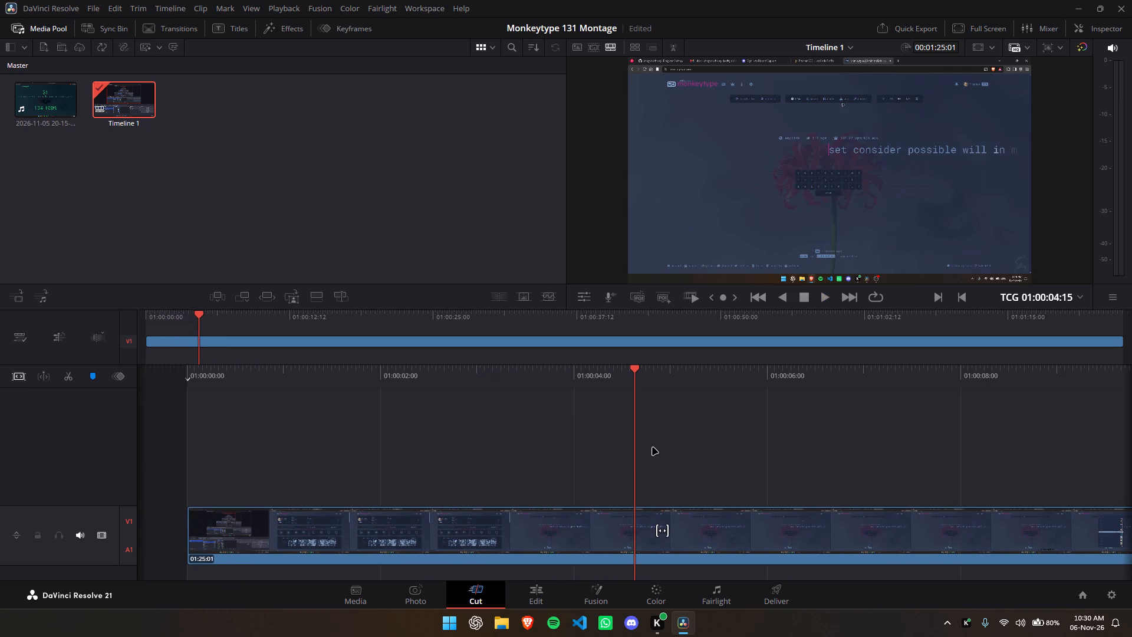
key(space)
key(space)
key(space)
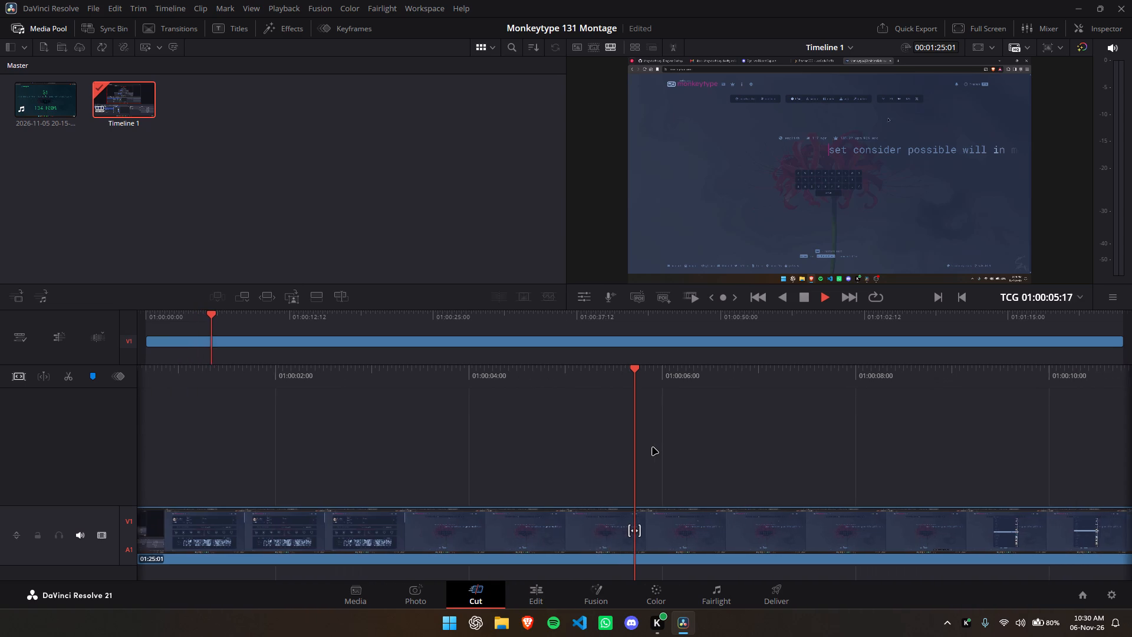
Review the theme-selection part of the recording up to where the typing test stands ready with the chosen theme.
key(space)
key(space)
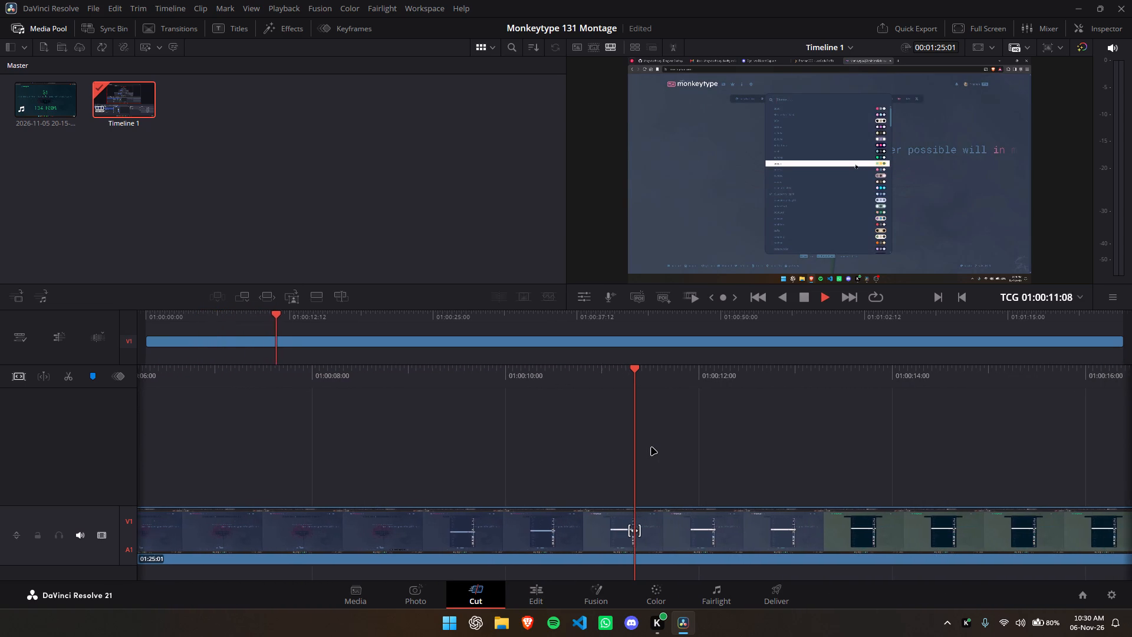
key(space)
key(space)
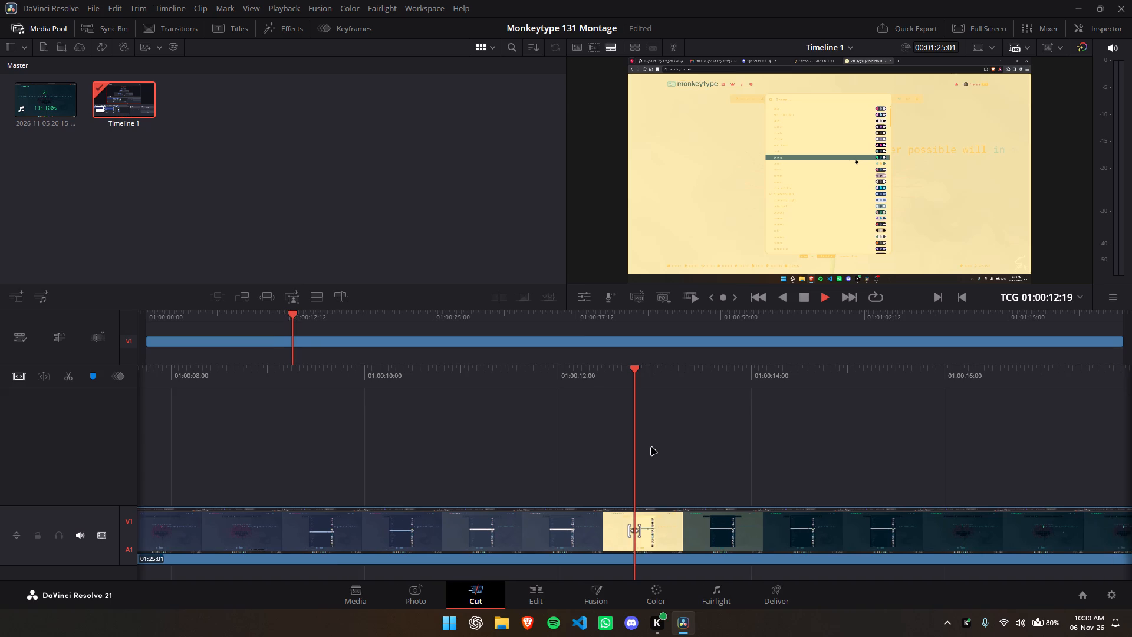
key(space)
key(space)
key(space)
key(space)
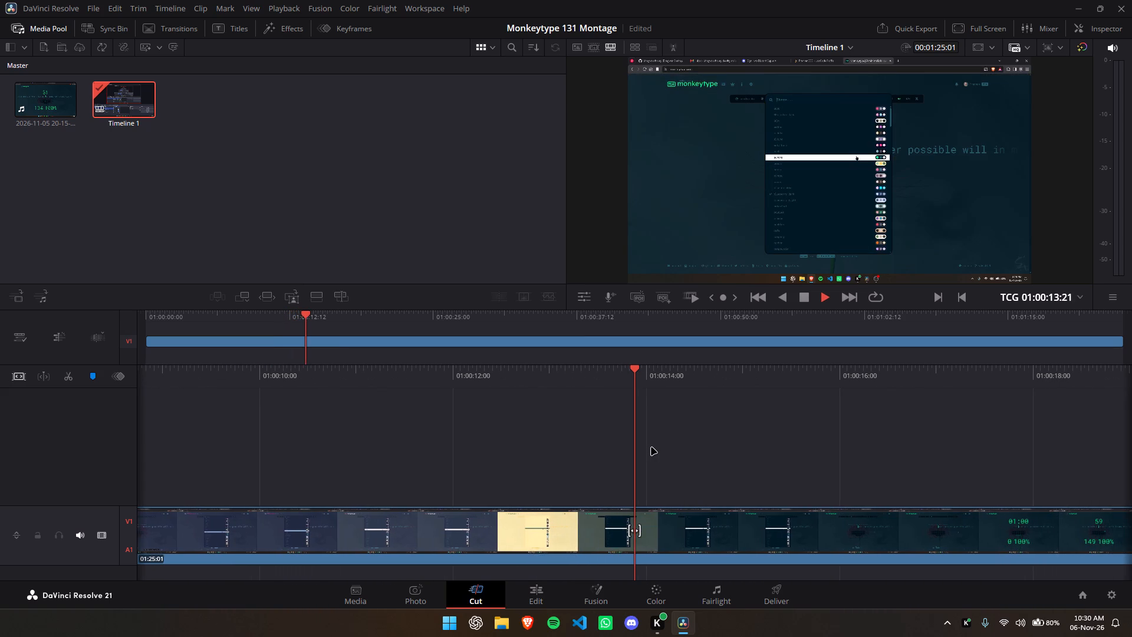
key(space)
key(space)
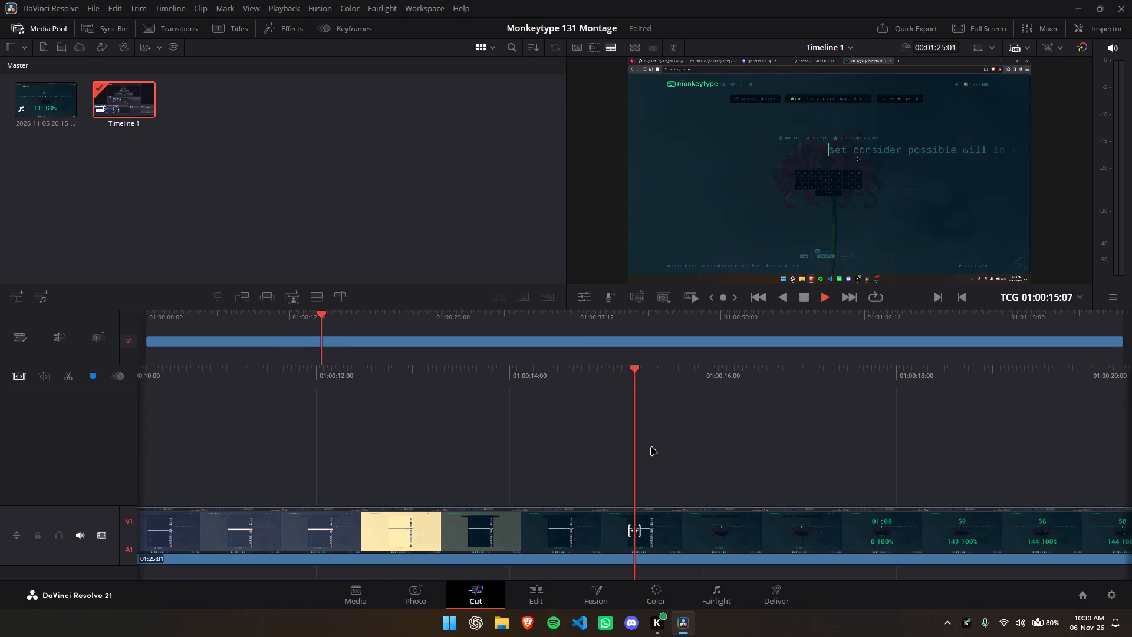
key(space)
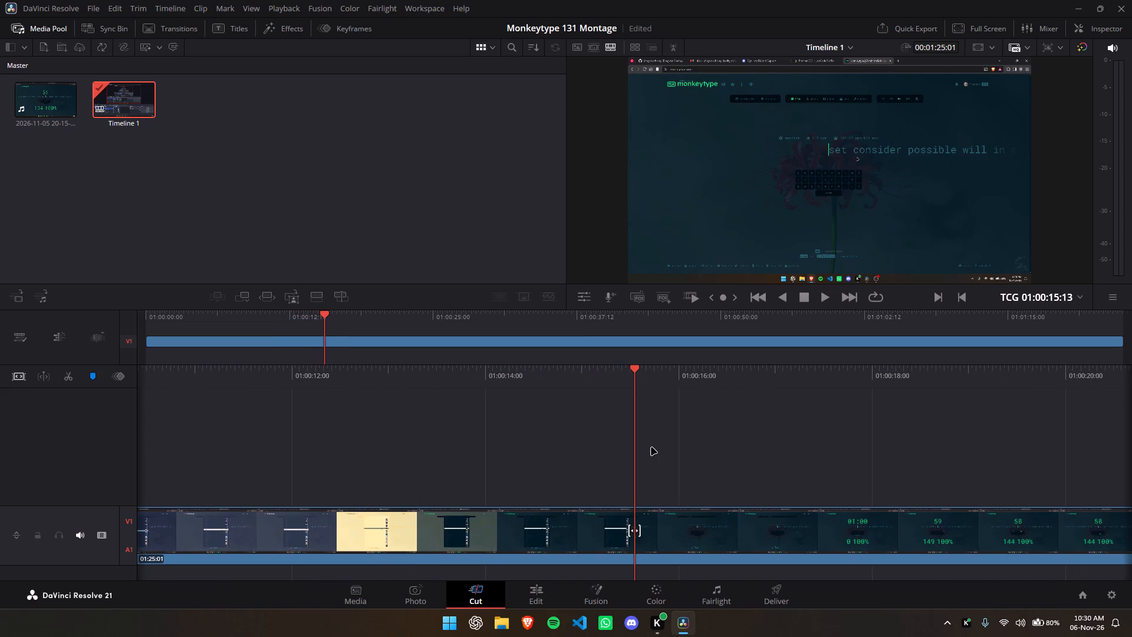
Split the clip at 01:00:15:12 and delete the opening portion before the cut.
key(Left)
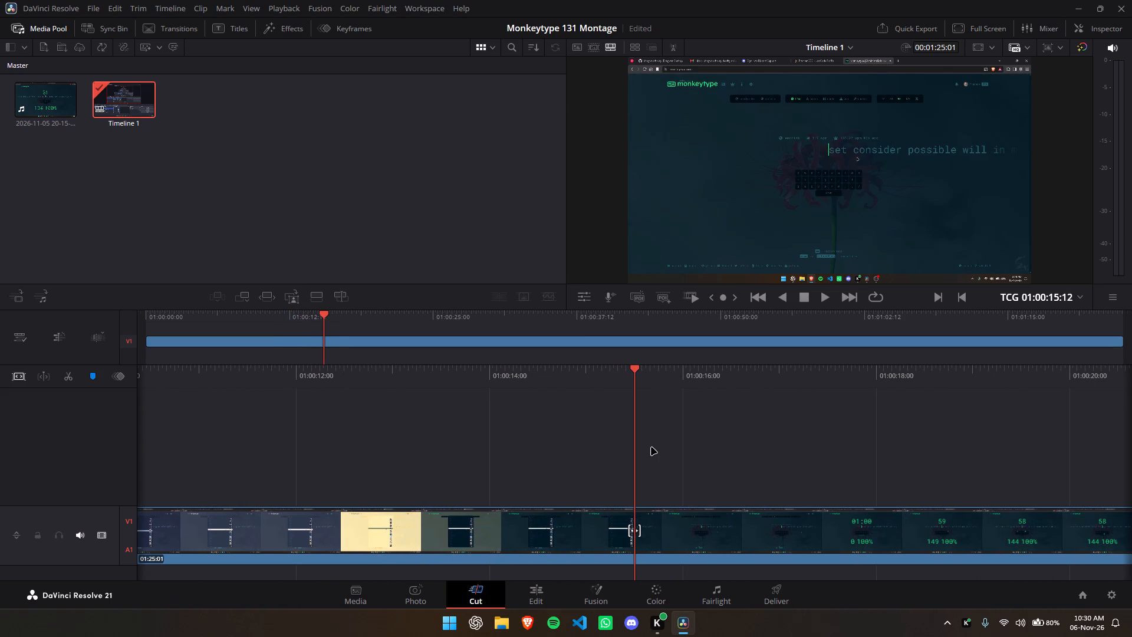
key(ctrl+b)
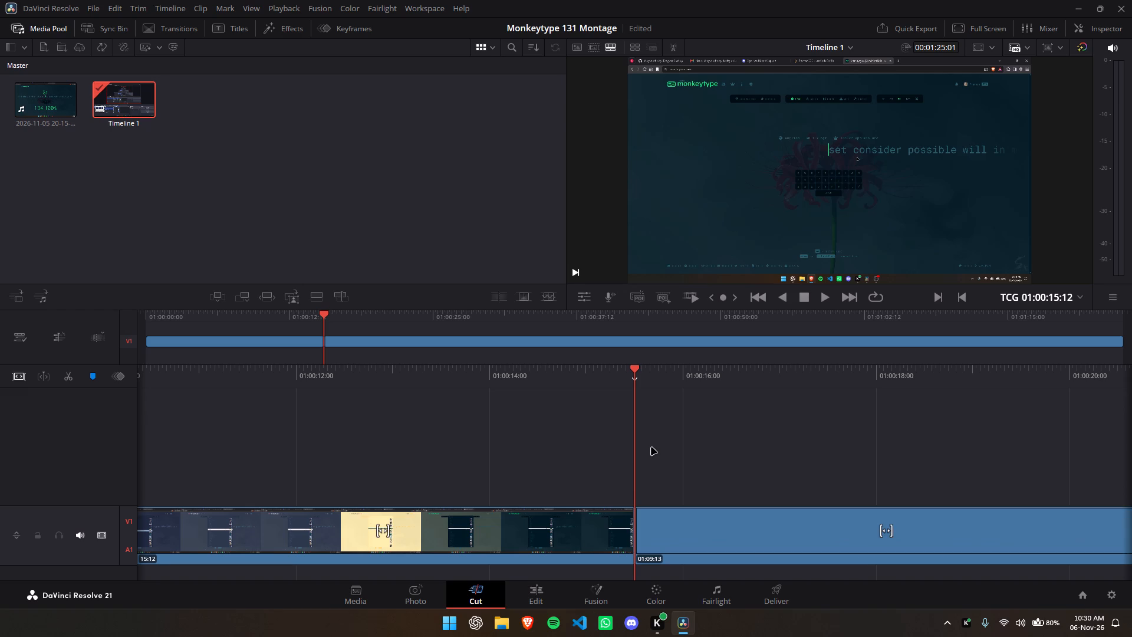
click(587, 516)
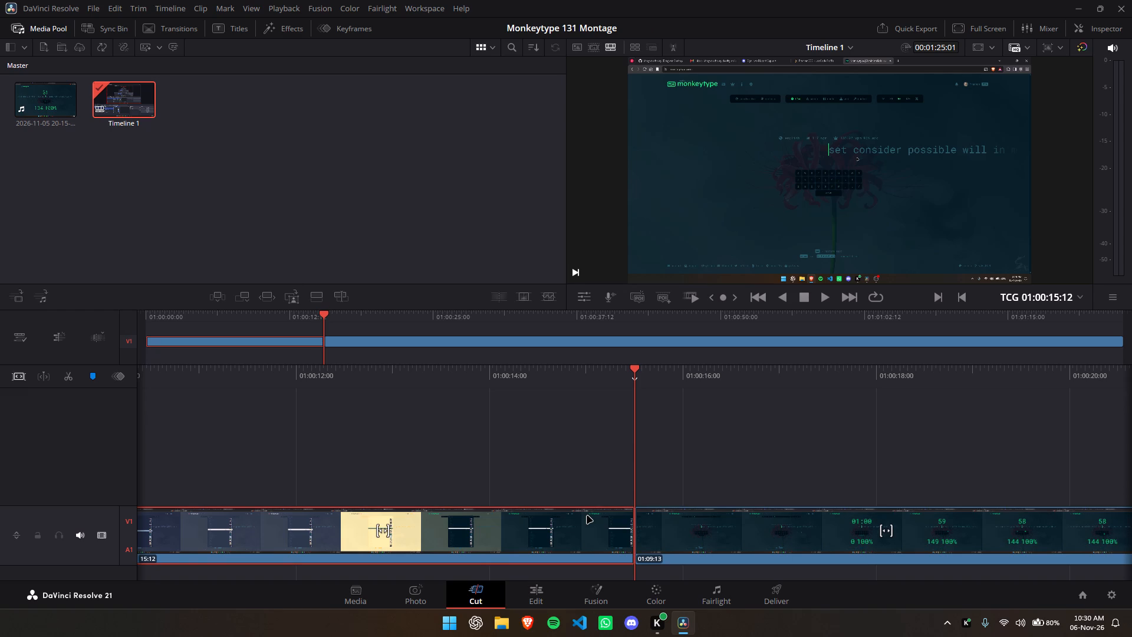
key(Delete)
Play the trimmed timeline from its beginning to check the new opening and the first seconds of typing.
key(space)
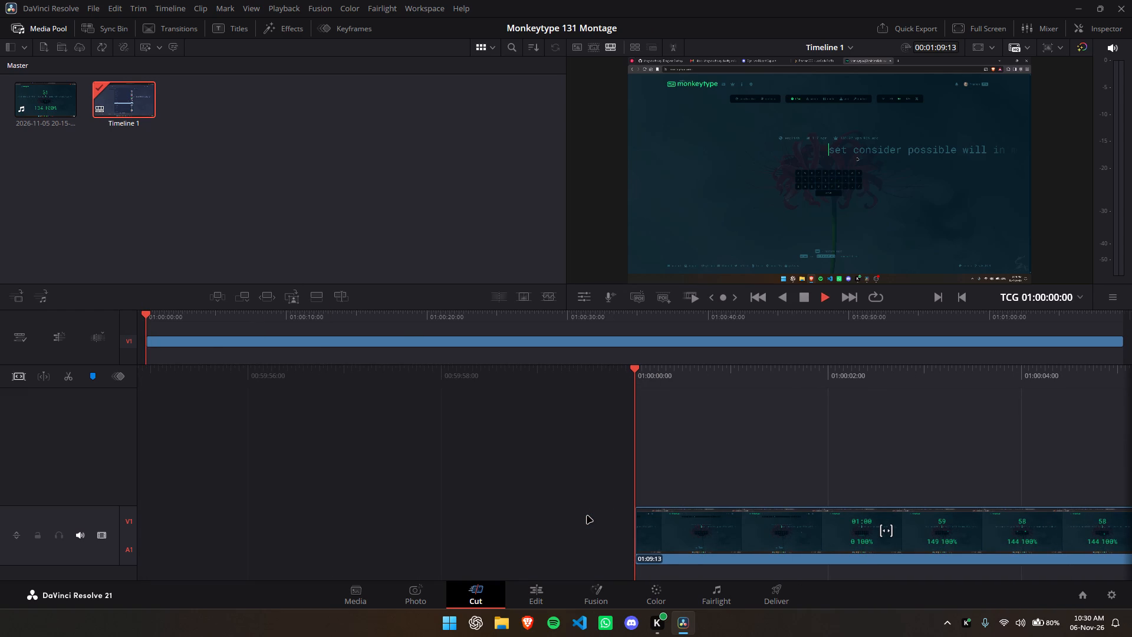
key(space)
key(space)
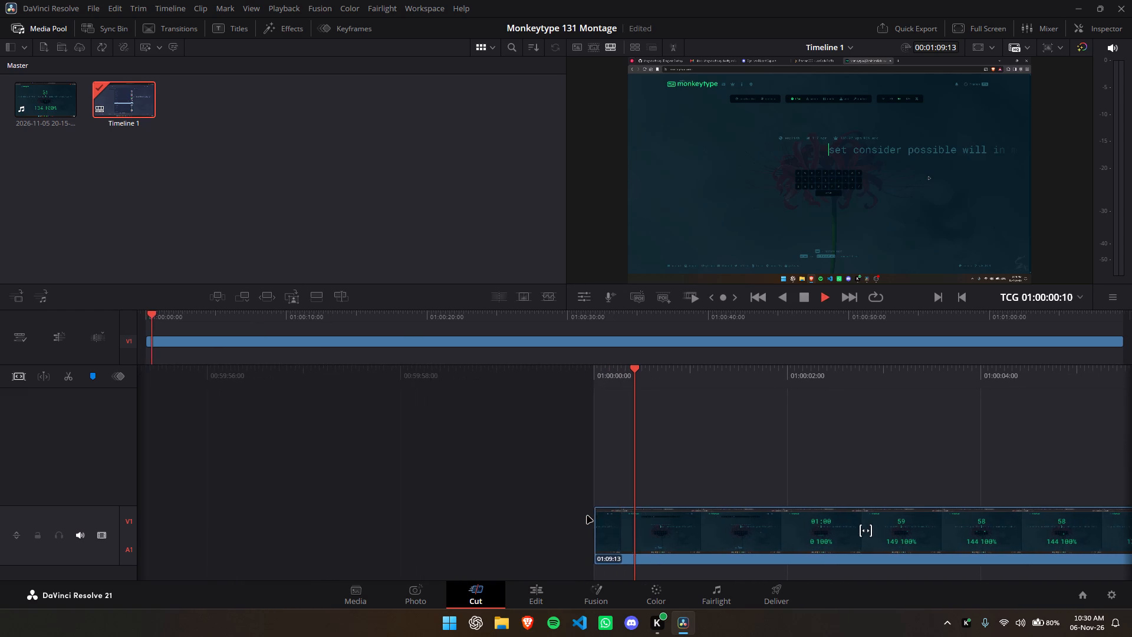
key(space)
key(space)
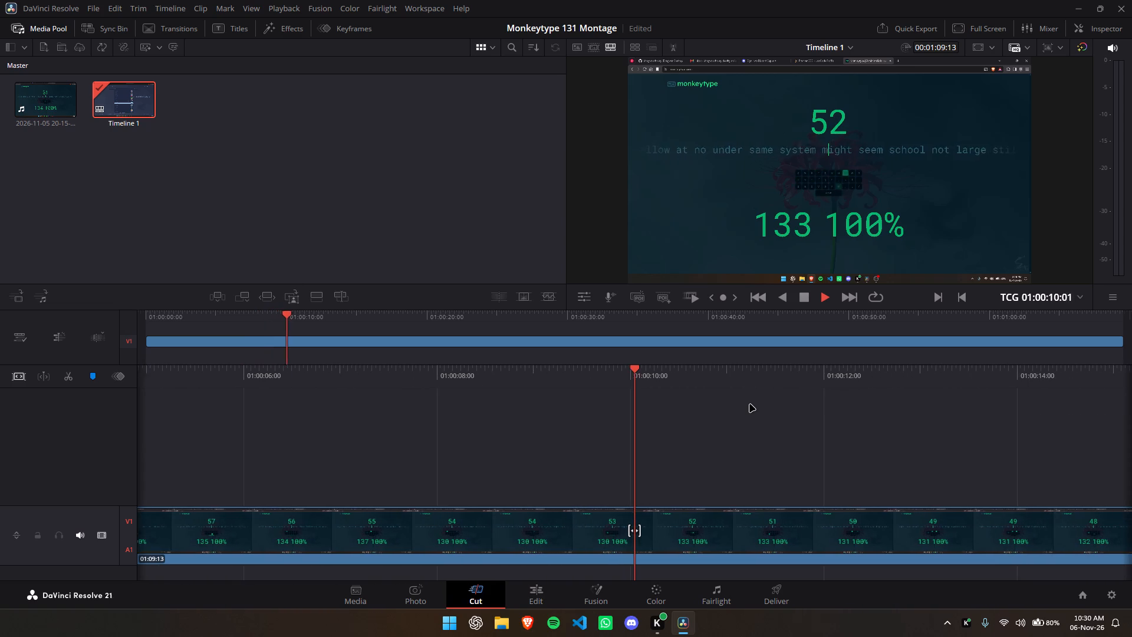
key(Home)
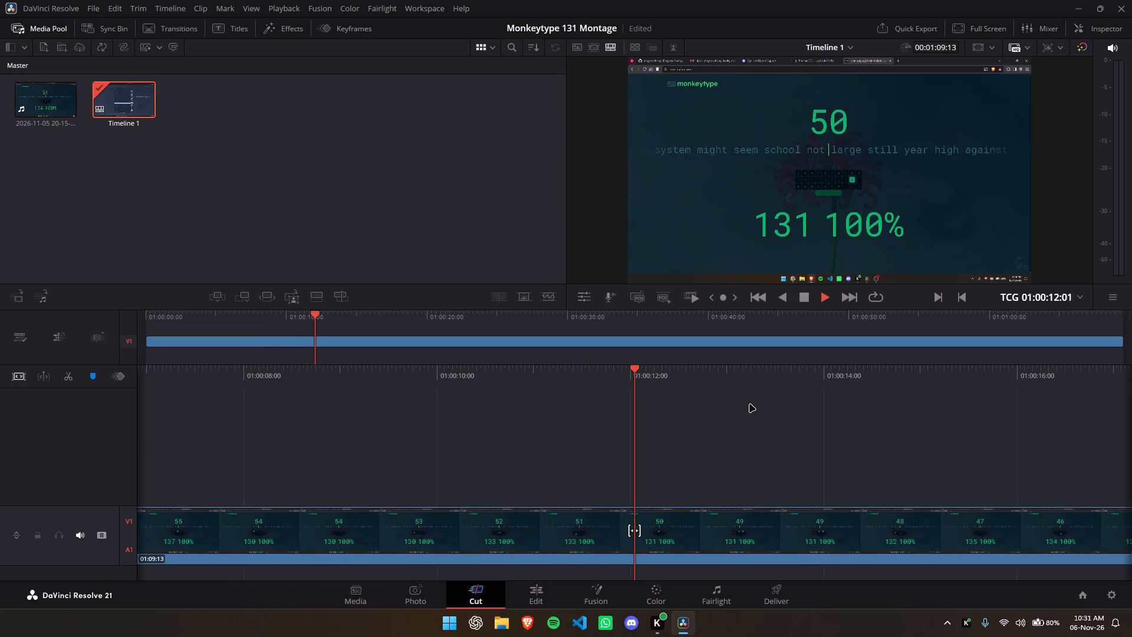
Review the end of the timeline around the results page to find where the switch back to OBS begins.
key(End)
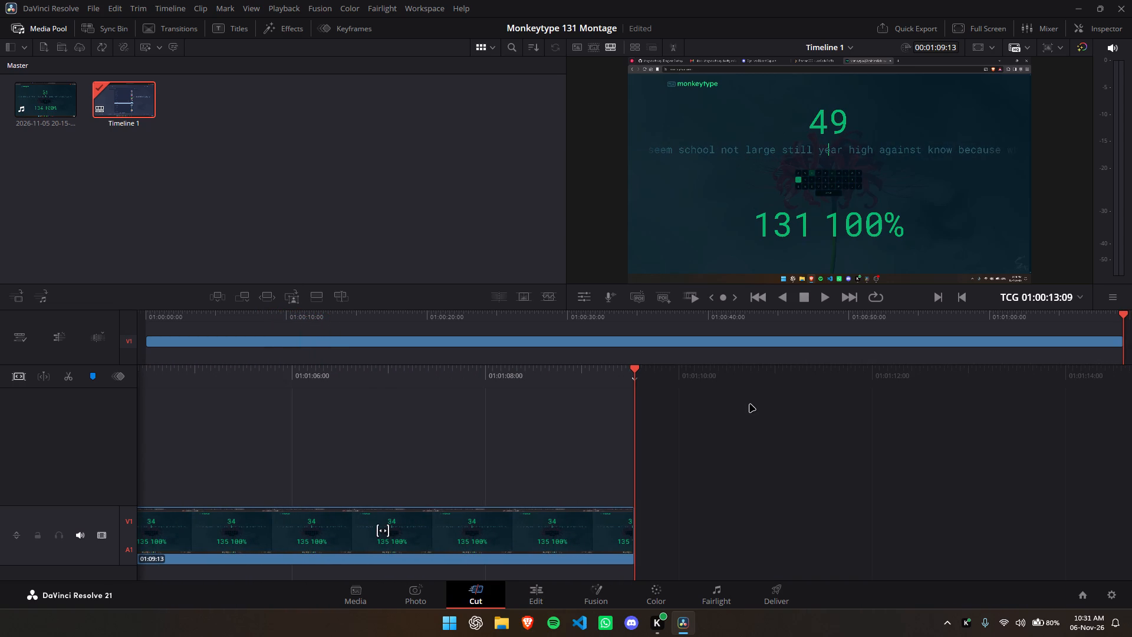
key(space)
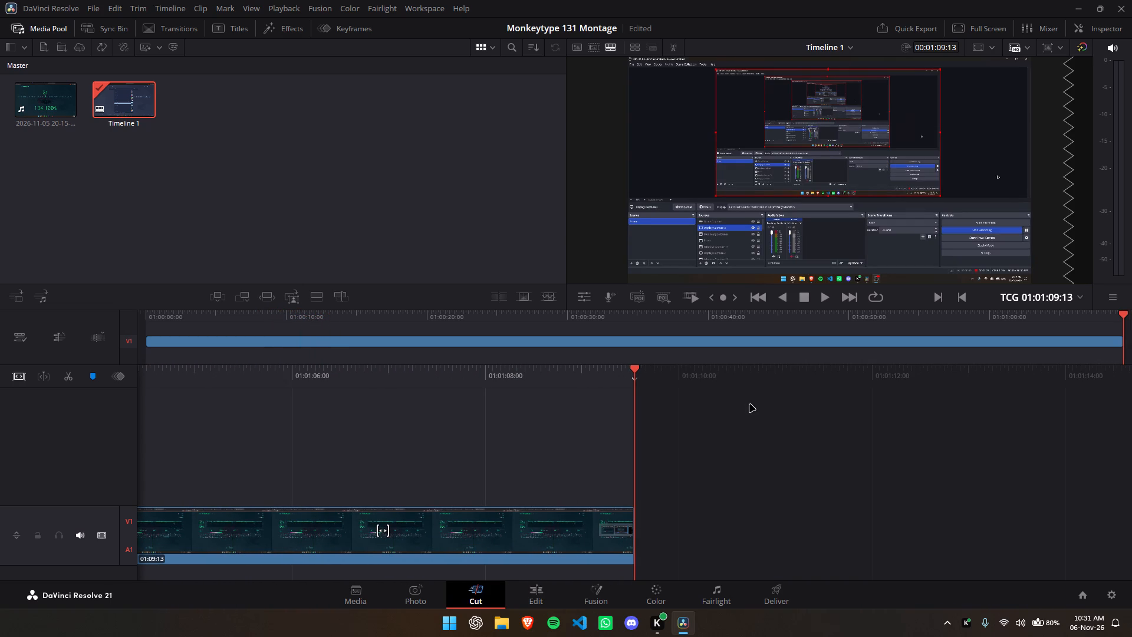
key(j)
key(space)
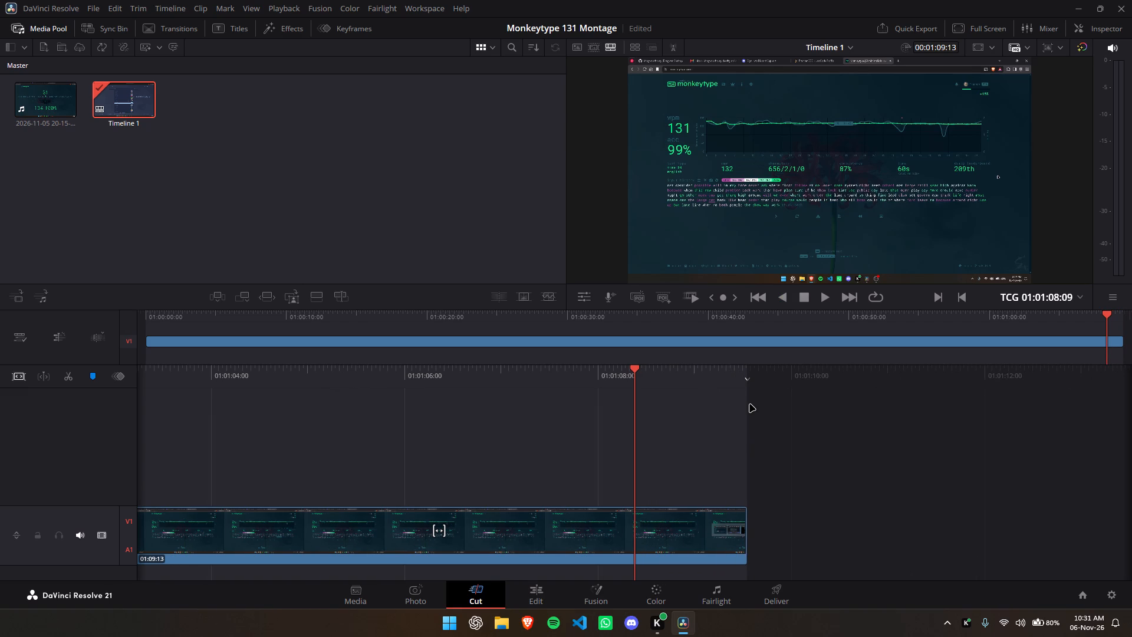
key(l)
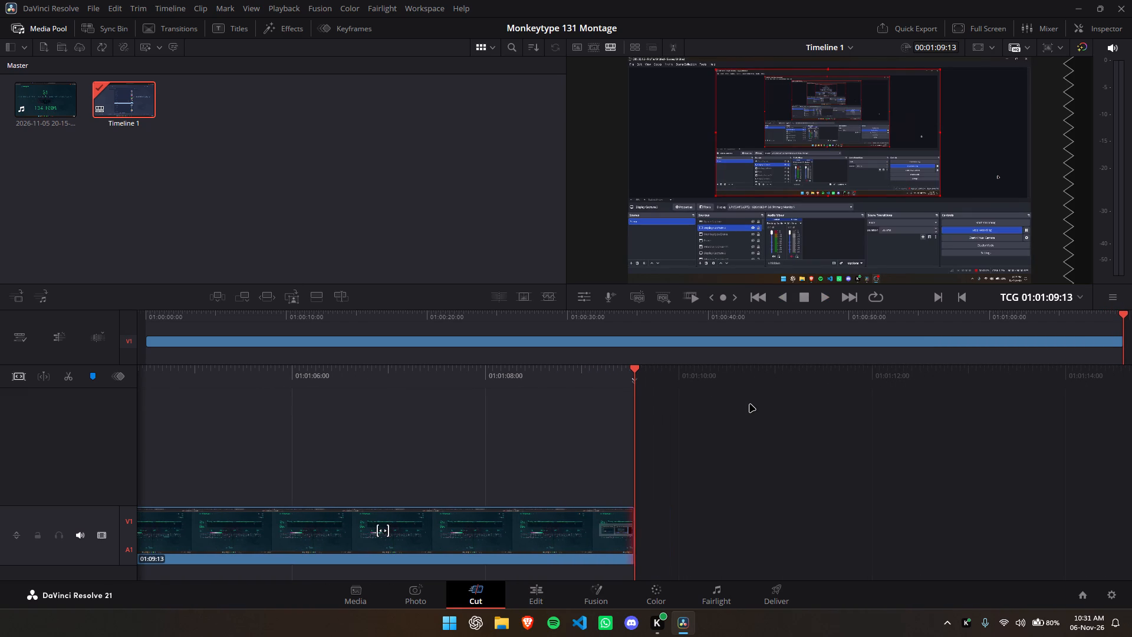
text(j)
key(space)
key(space)
key(space)
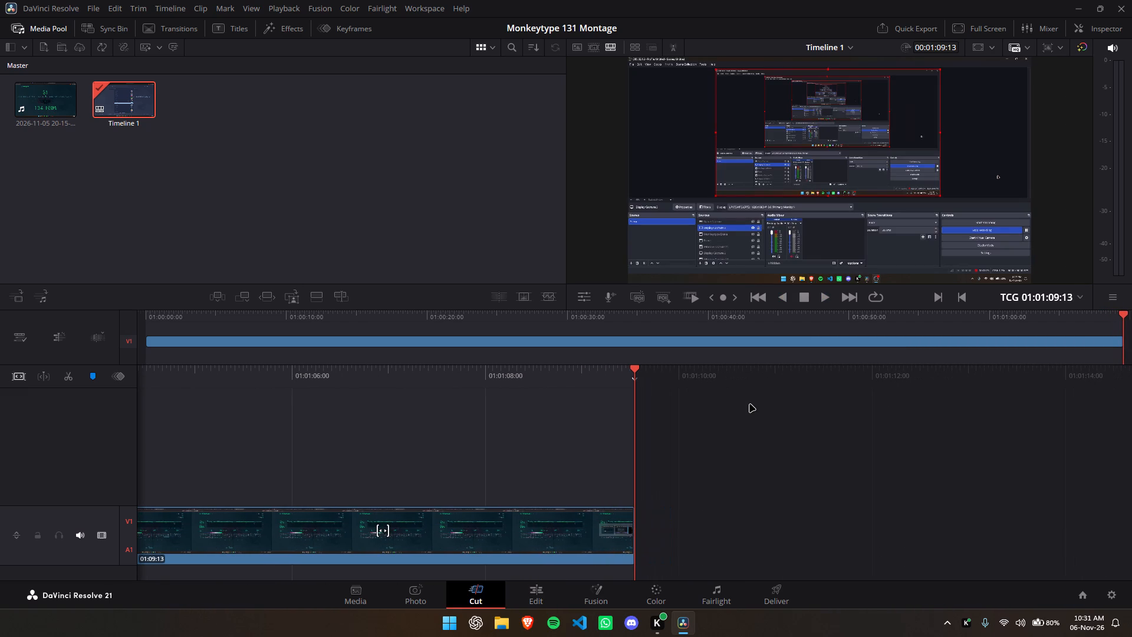
key(j)
key(space)
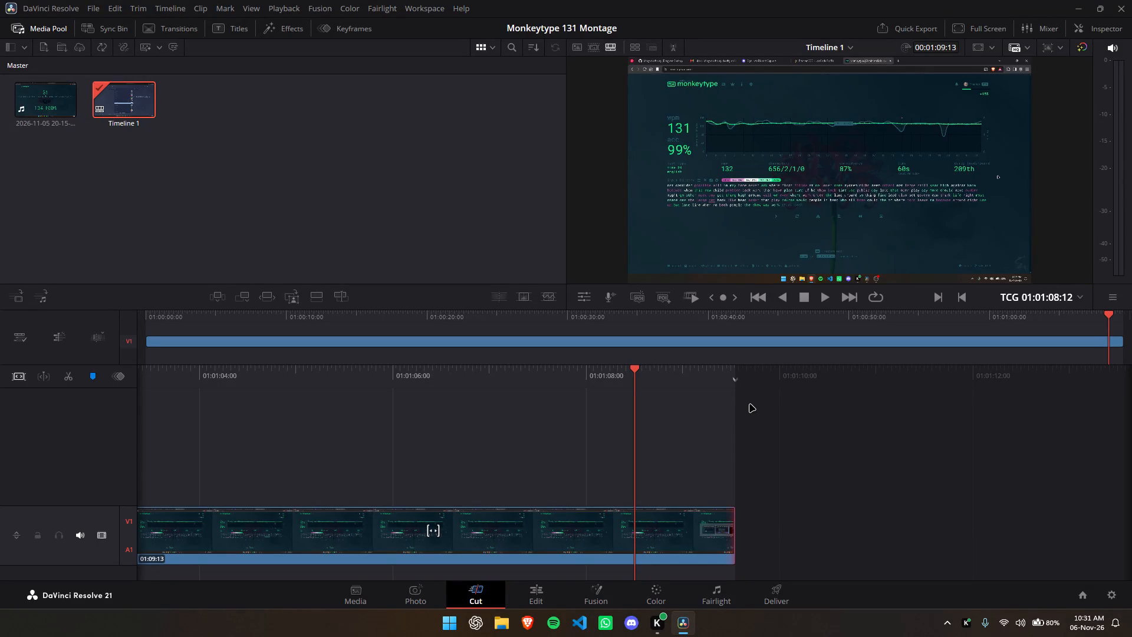
key(space)
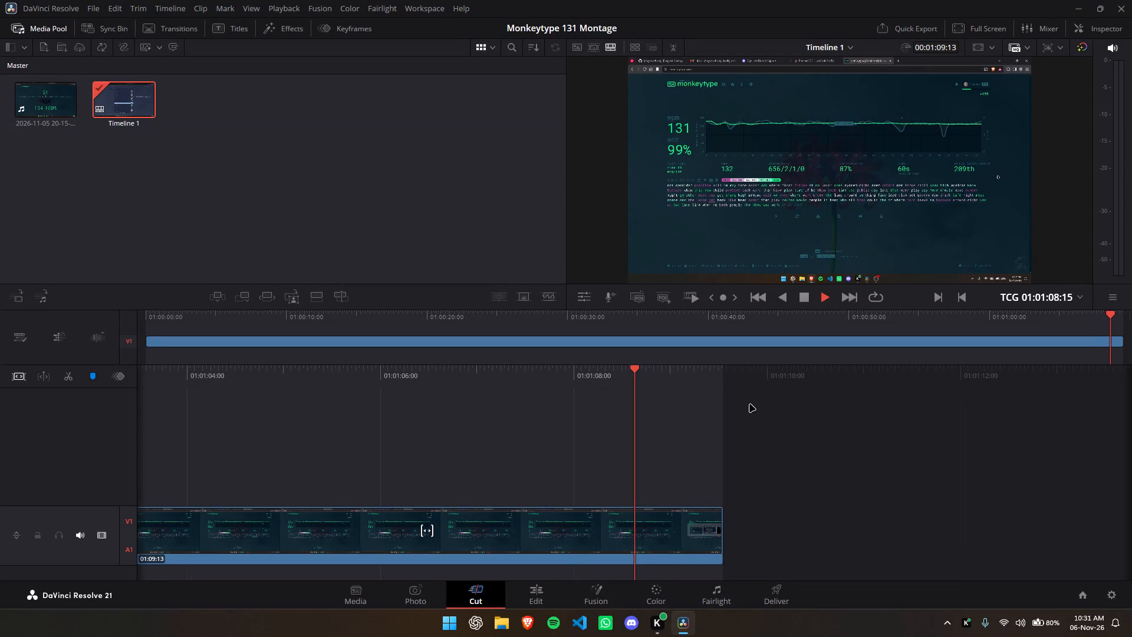
key(space)
key(space)
key(space)
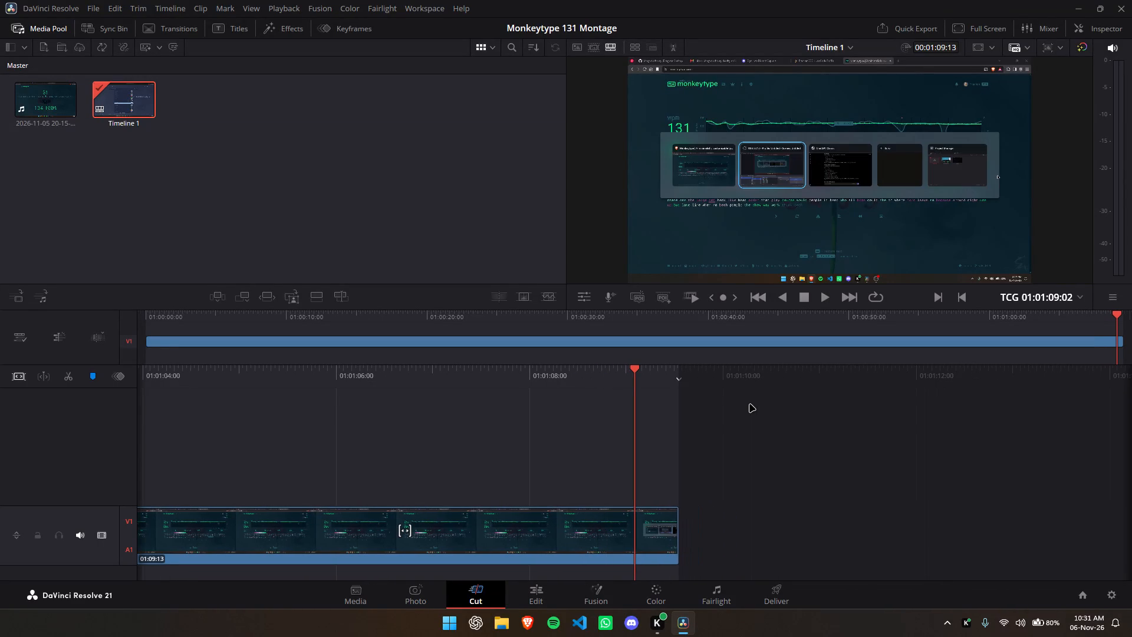
Split the clip at 01:01:08:08 on the results page and delete the remaining end portion.
text(j)
key(space)
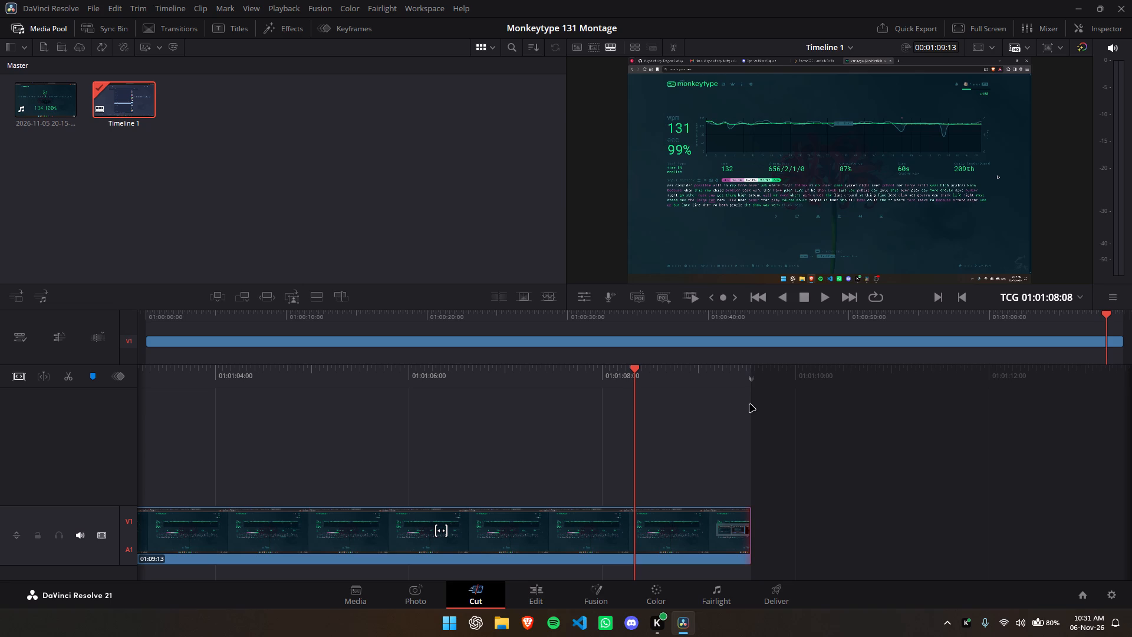
key(ctrl+b)
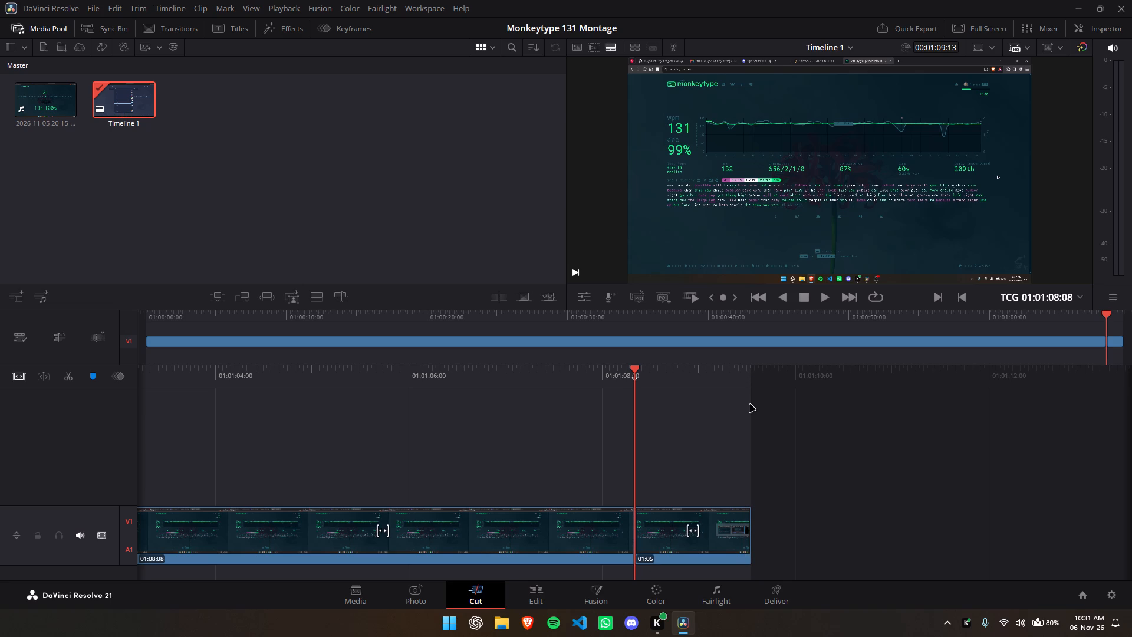
click(700, 527)
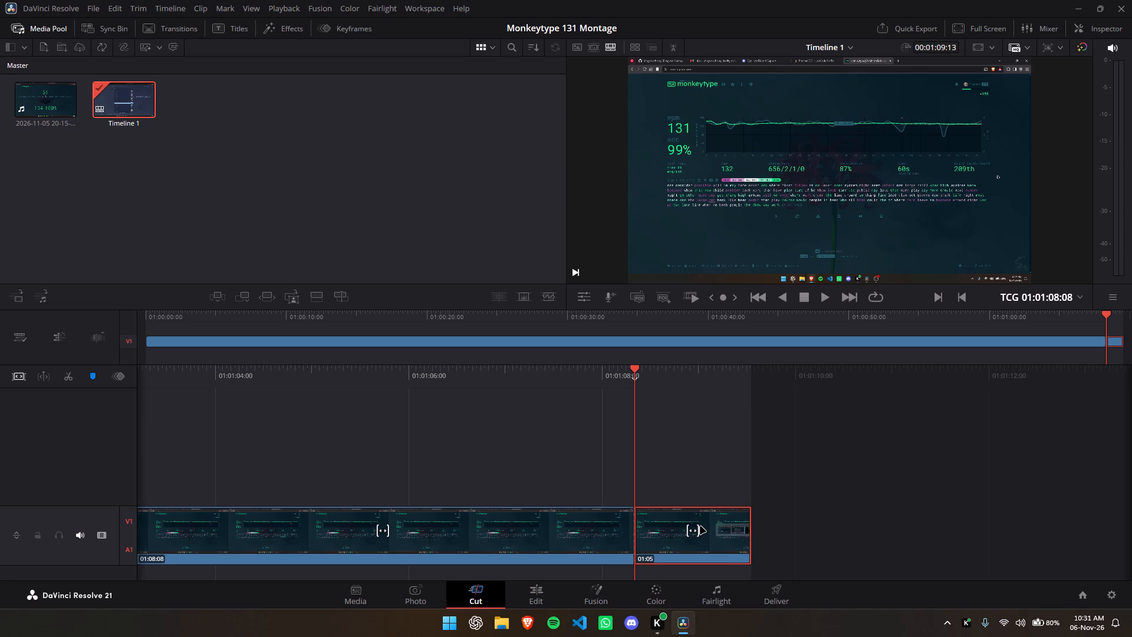
key(Delete)
Play back the last seconds of the timeline to check the new ending on the results page.
key(space)
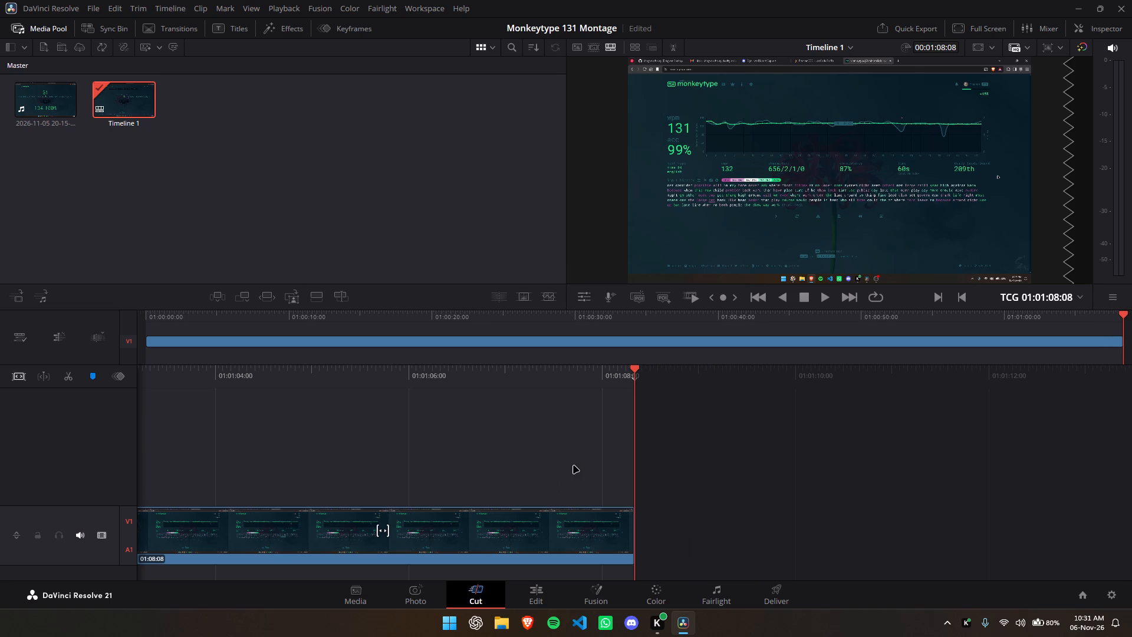
key(j)
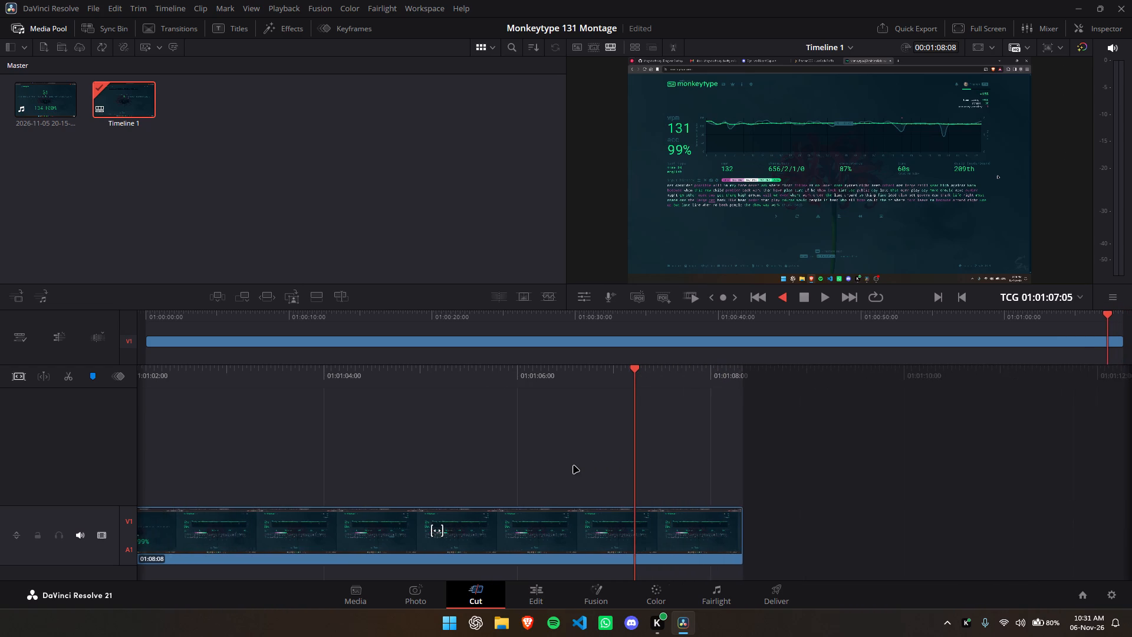
key(space)
key(space)
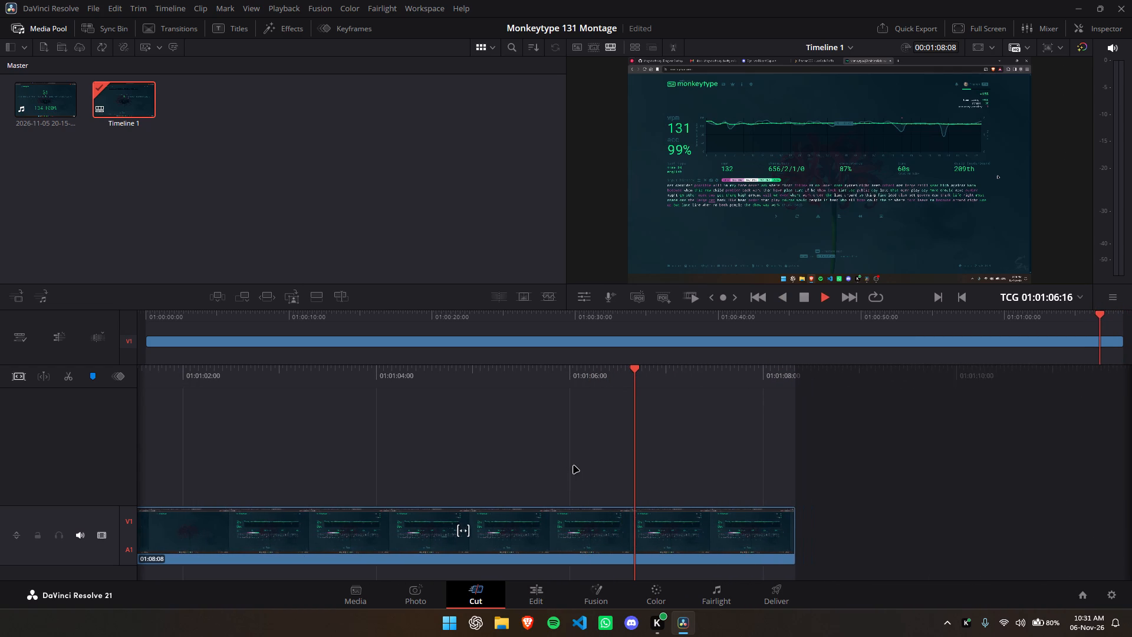
key(space)
key(space)
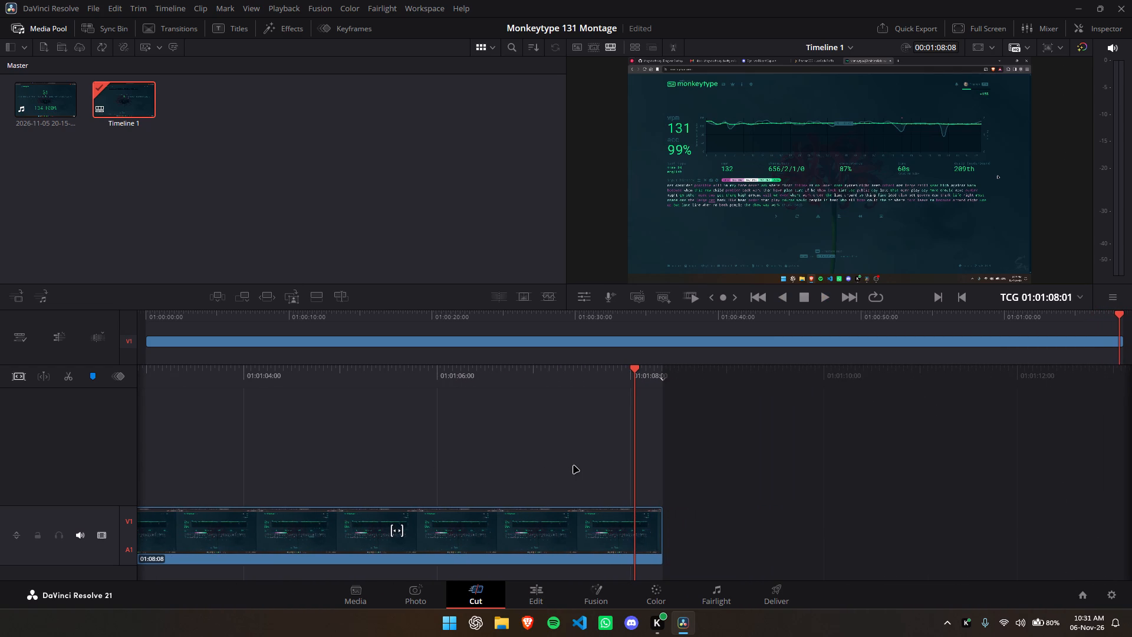
Play the timeline backwards from the results page, and check the opening again from the start of the timeline.
text(j)
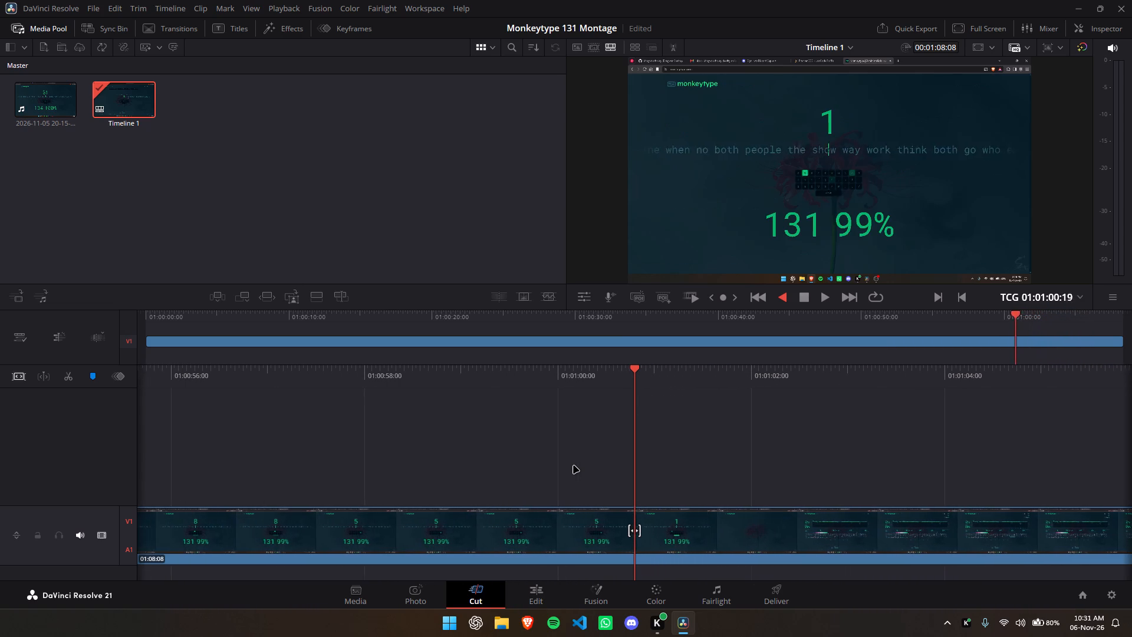
key(space)
key(Home)
key(Home)
key(Home)
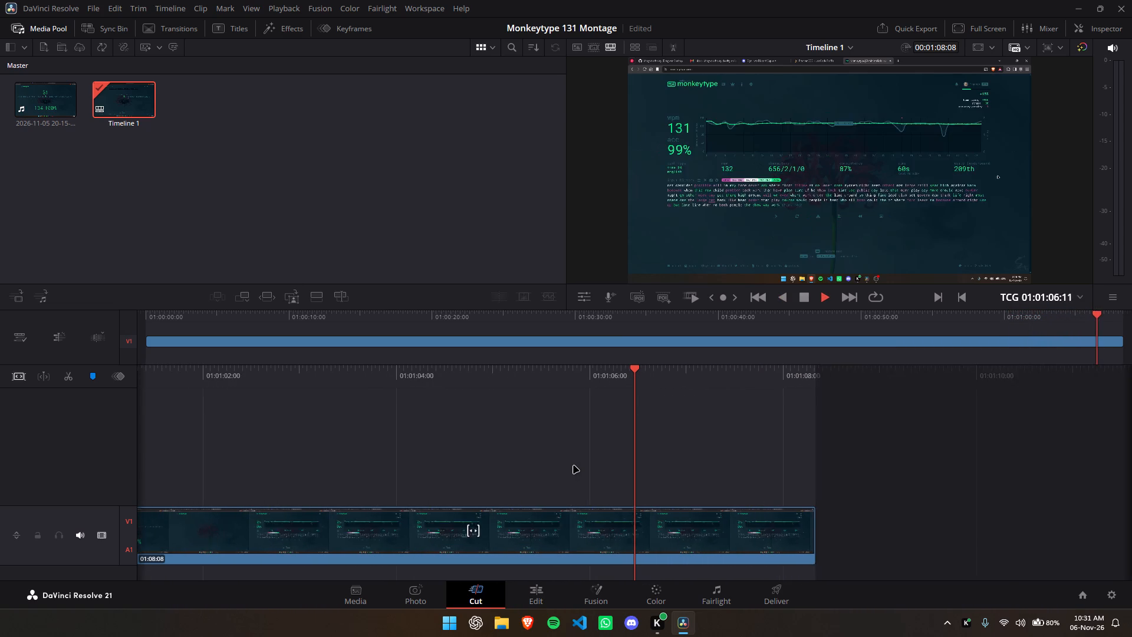
key(Home)
key(Home)
key(Home)
key(Home)
key(Home)
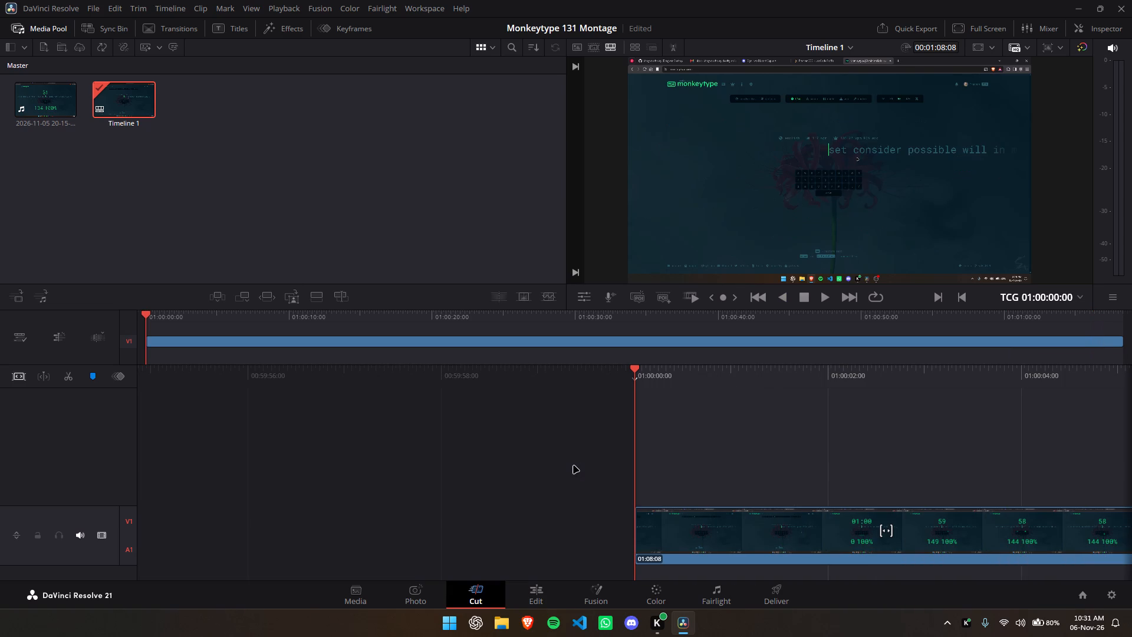
key(space)
key(space)
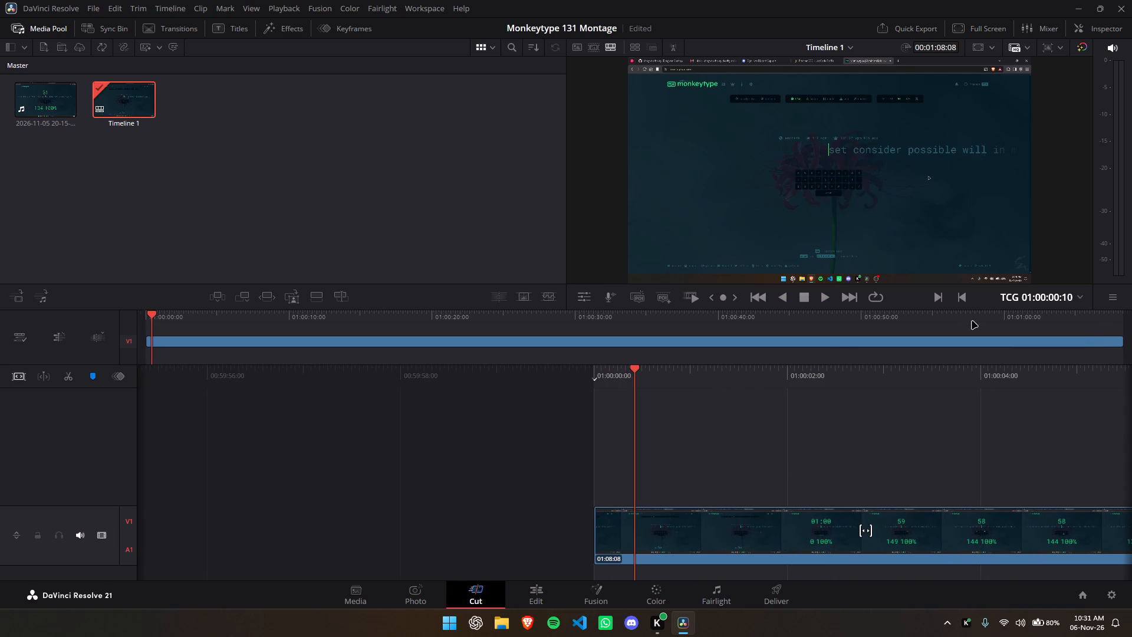
Show the Inspector with its Cropping settings expanded.
click(1103, 32)
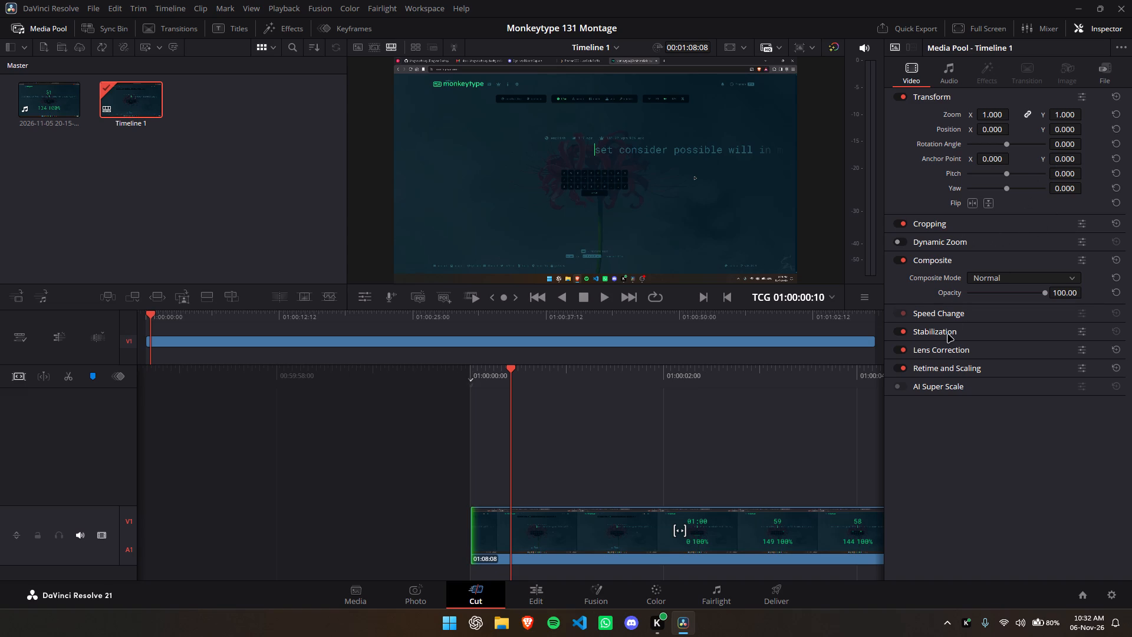
click(979, 224)
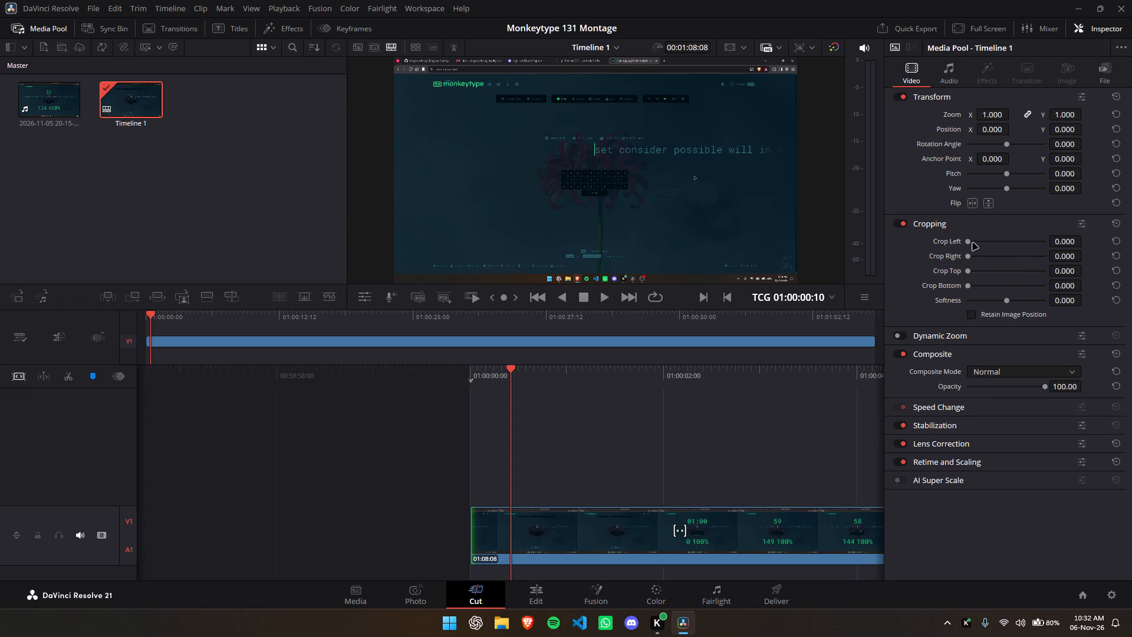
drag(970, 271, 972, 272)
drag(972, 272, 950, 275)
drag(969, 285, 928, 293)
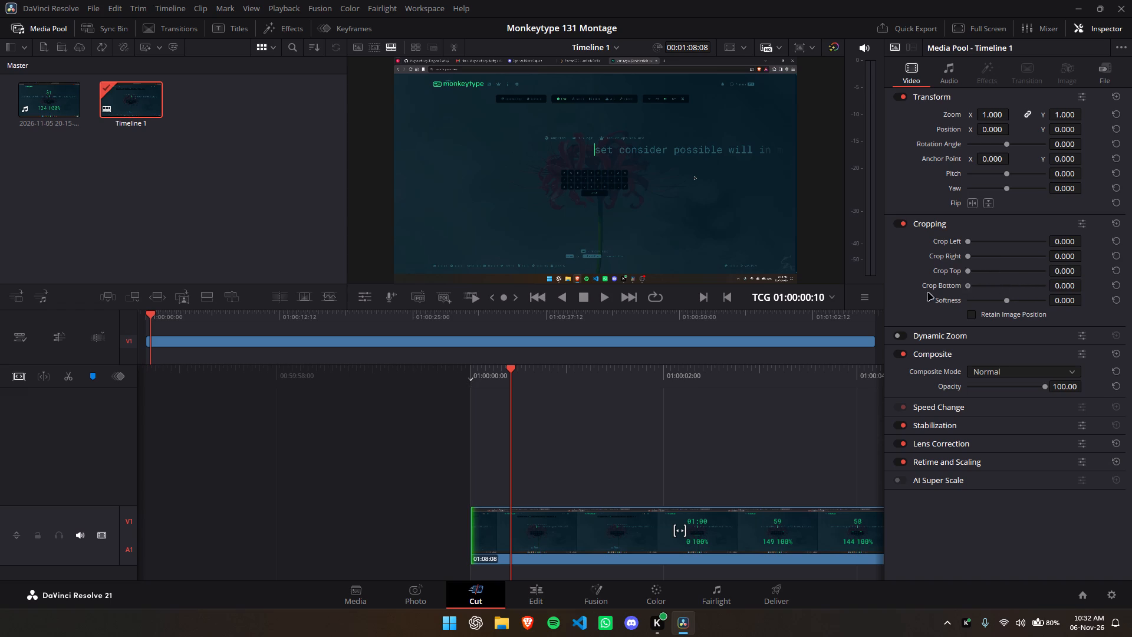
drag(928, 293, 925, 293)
Crop the browser bar and taskbar off the timeline's recording clip: top 82.4, bottom 49.5, softness -2.29.
click(611, 534)
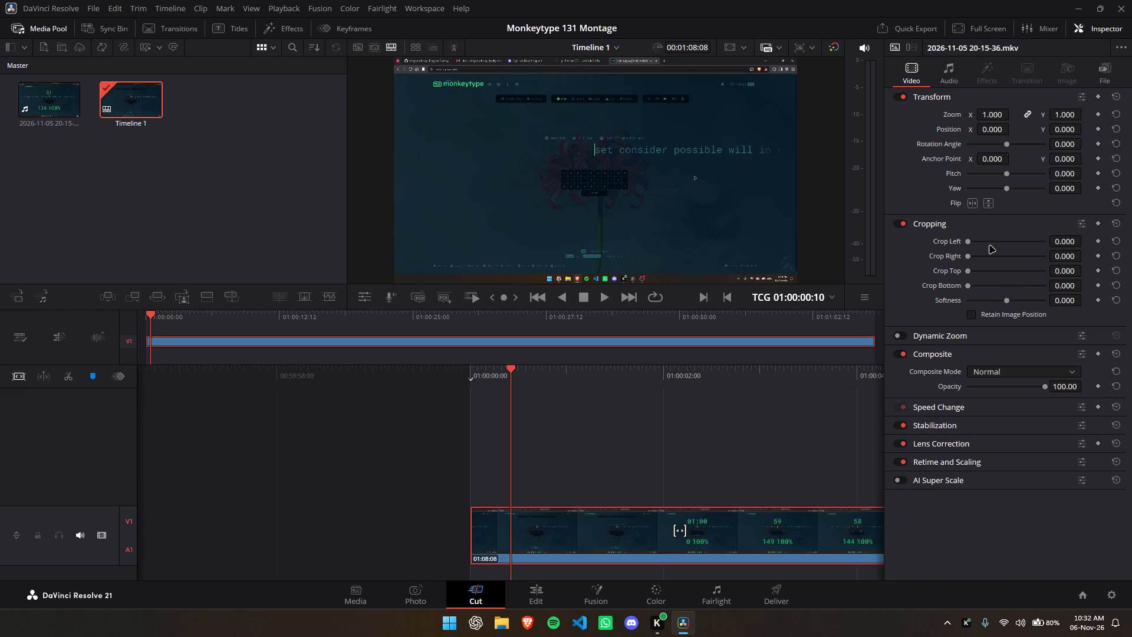
drag(970, 244, 940, 258)
drag(940, 258, 940, 258)
scroll(899, 288, down, 3)
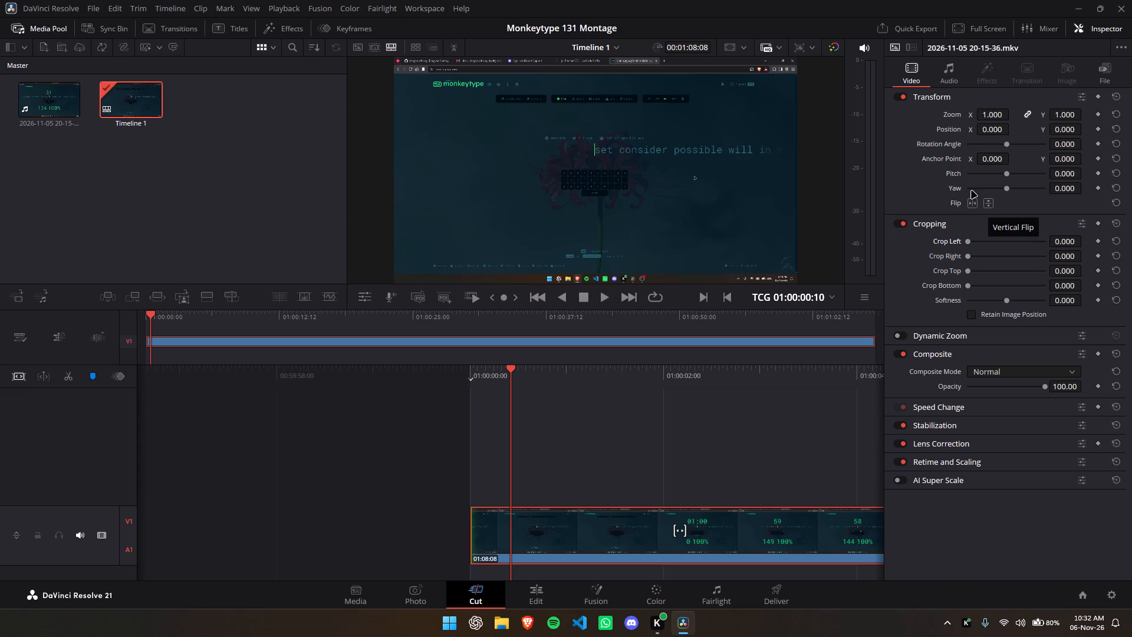
drag(970, 258, 953, 262)
drag(968, 271, 970, 271)
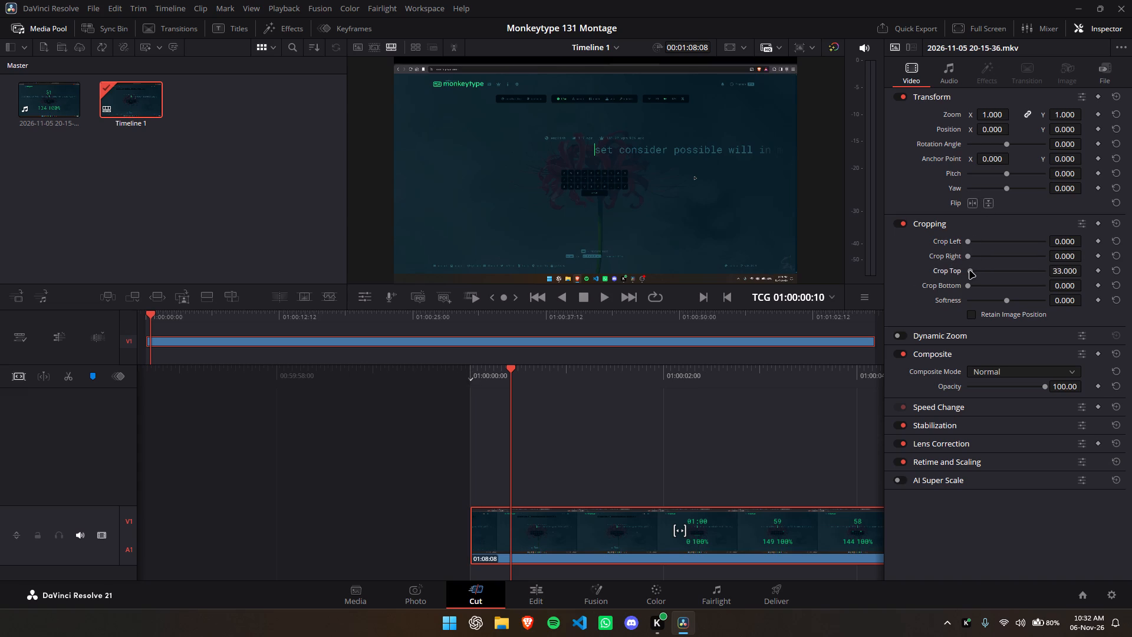
drag(970, 271, 973, 274)
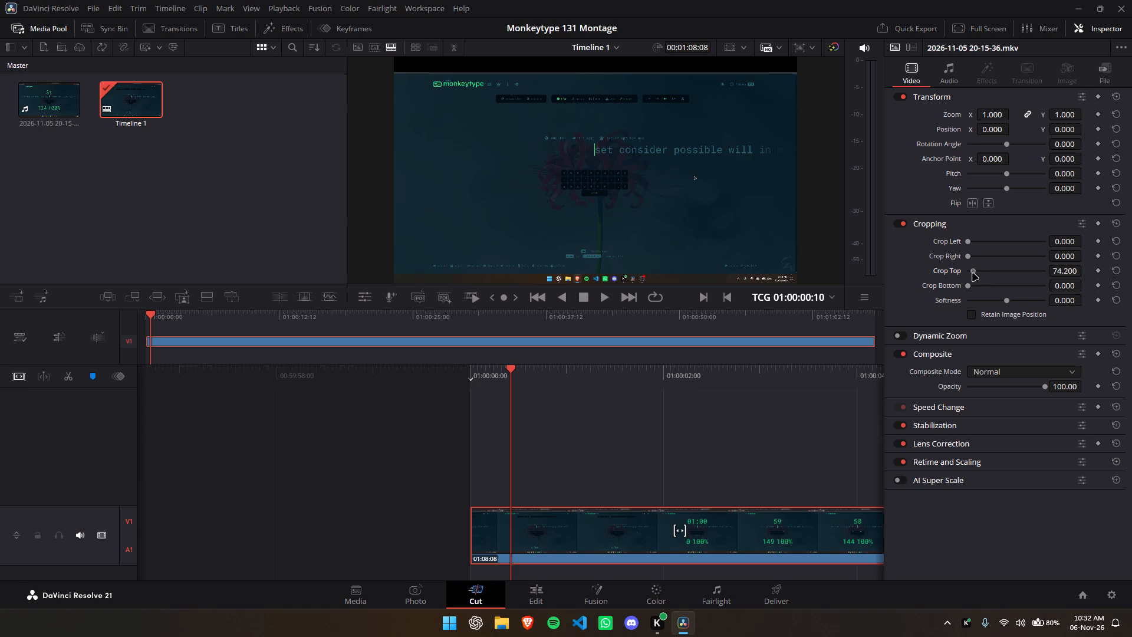
drag(973, 274, 974, 274)
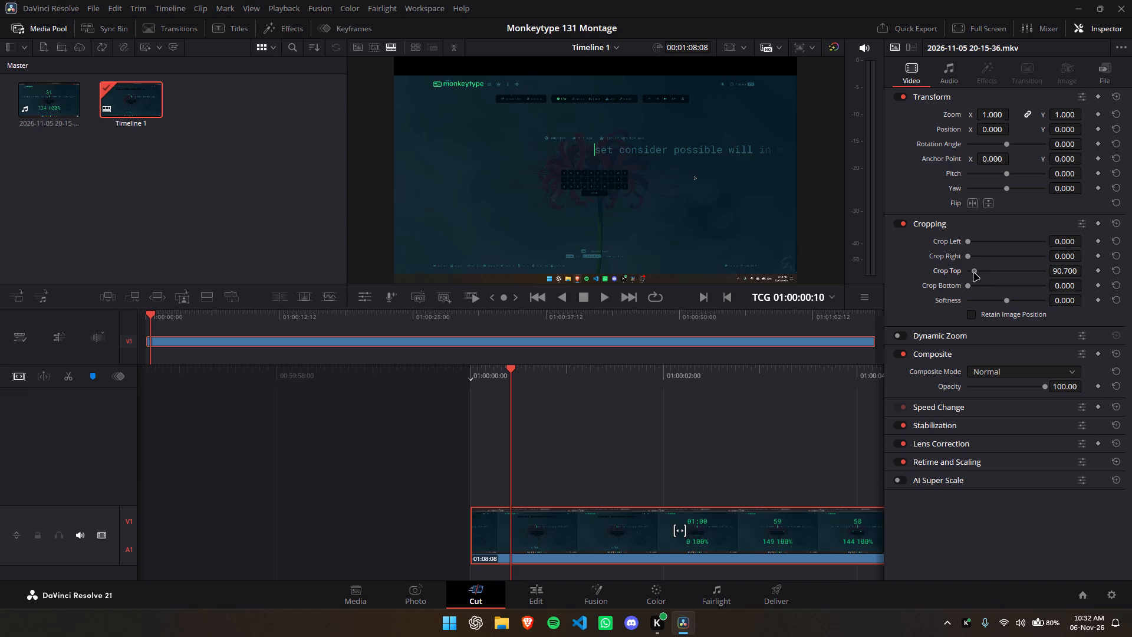
drag(974, 274, 973, 274)
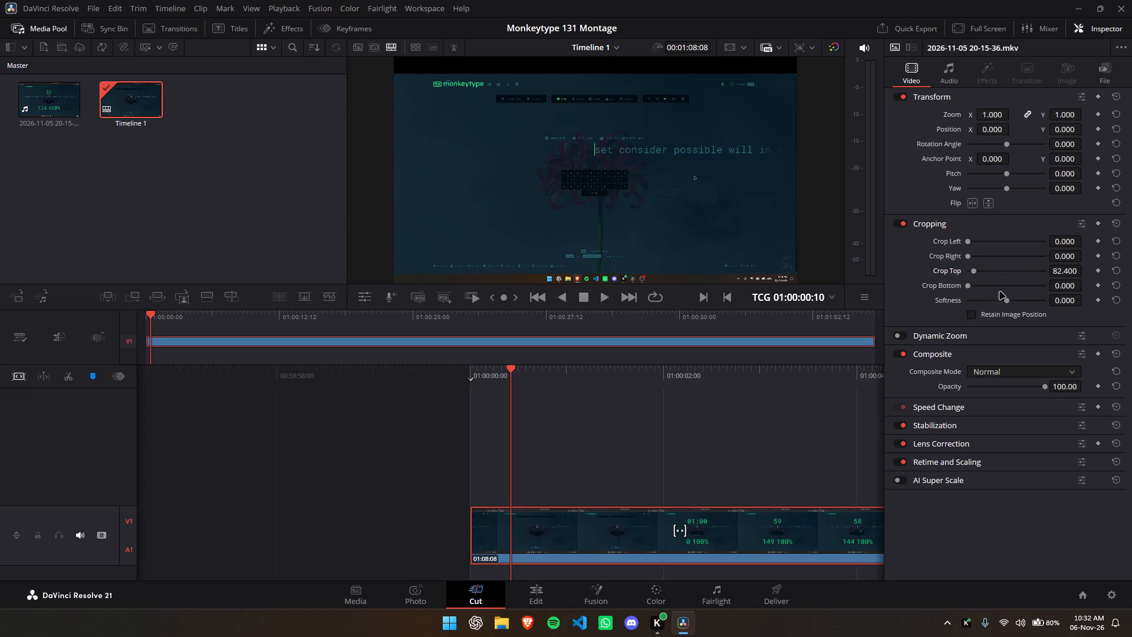
click(969, 287)
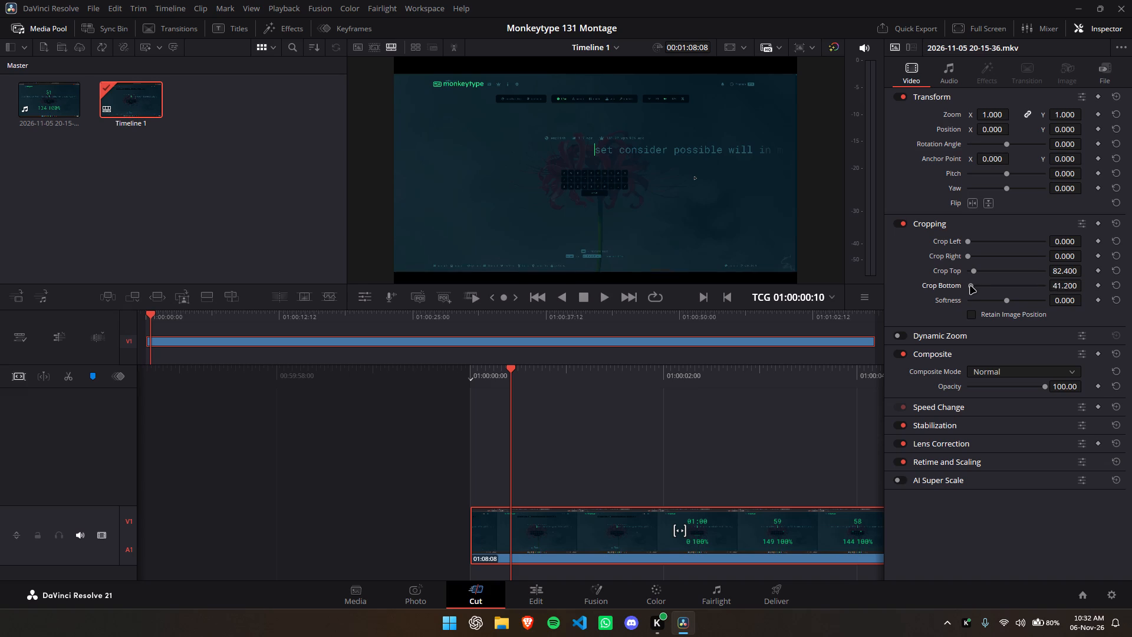
click(1007, 300)
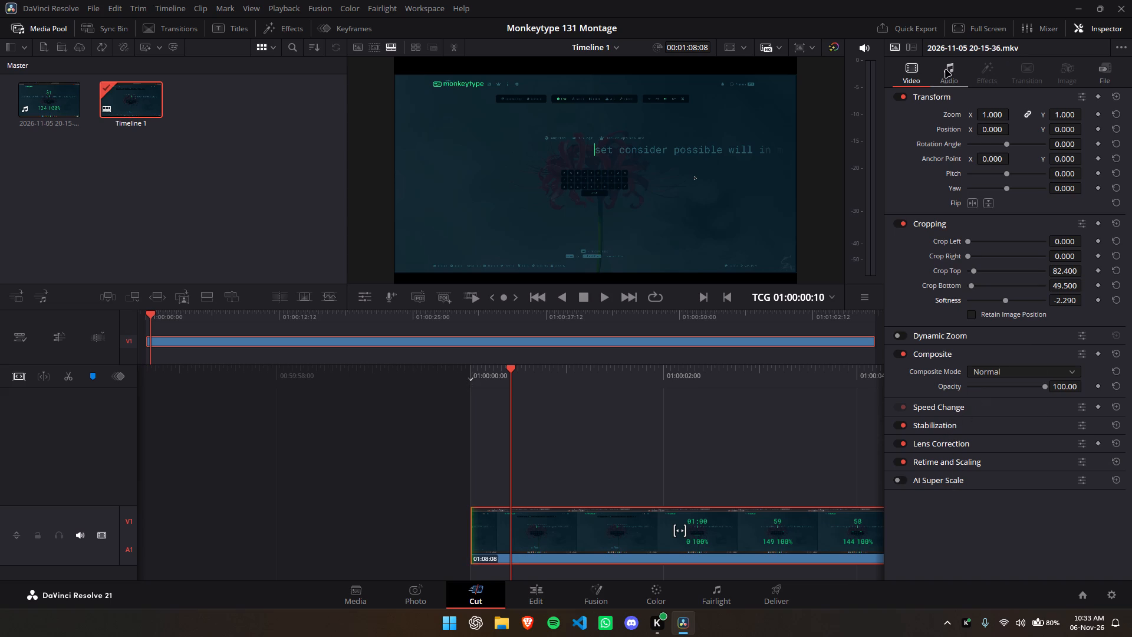
click(984, 73)
Set the recording clip's Scaling option to Fill under Retime and Scaling.
click(546, 523)
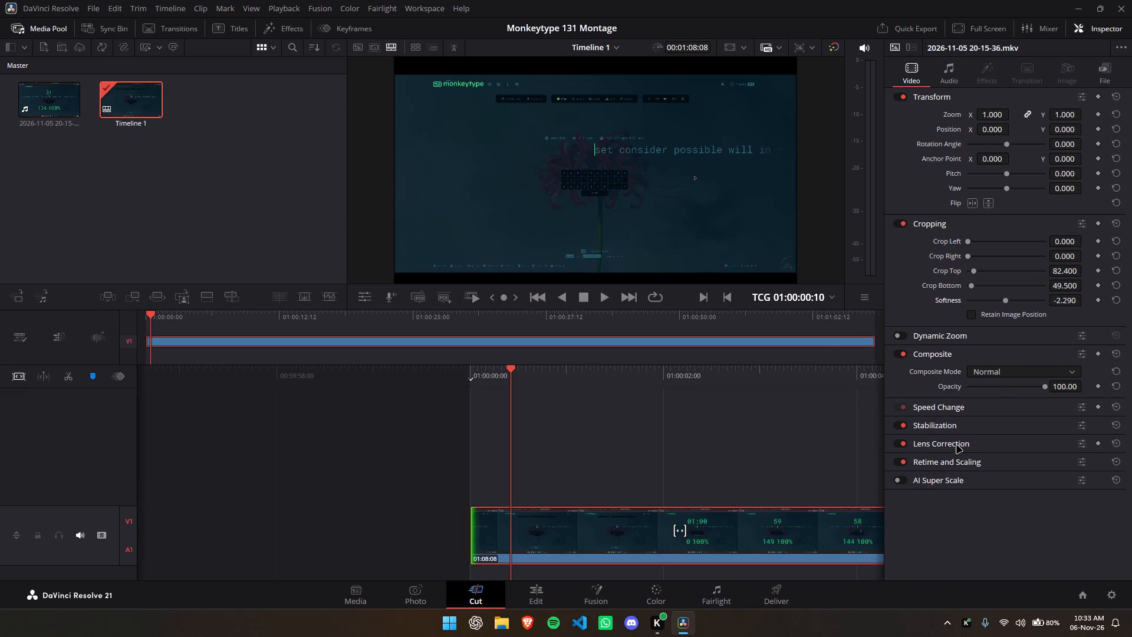
click(973, 462)
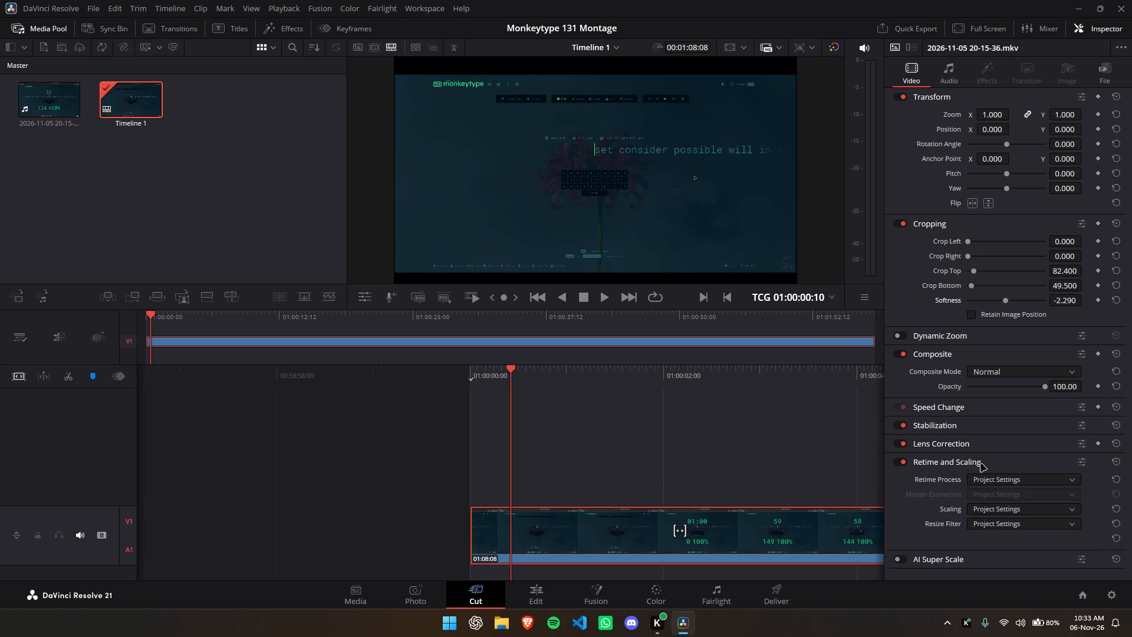
click(1025, 513)
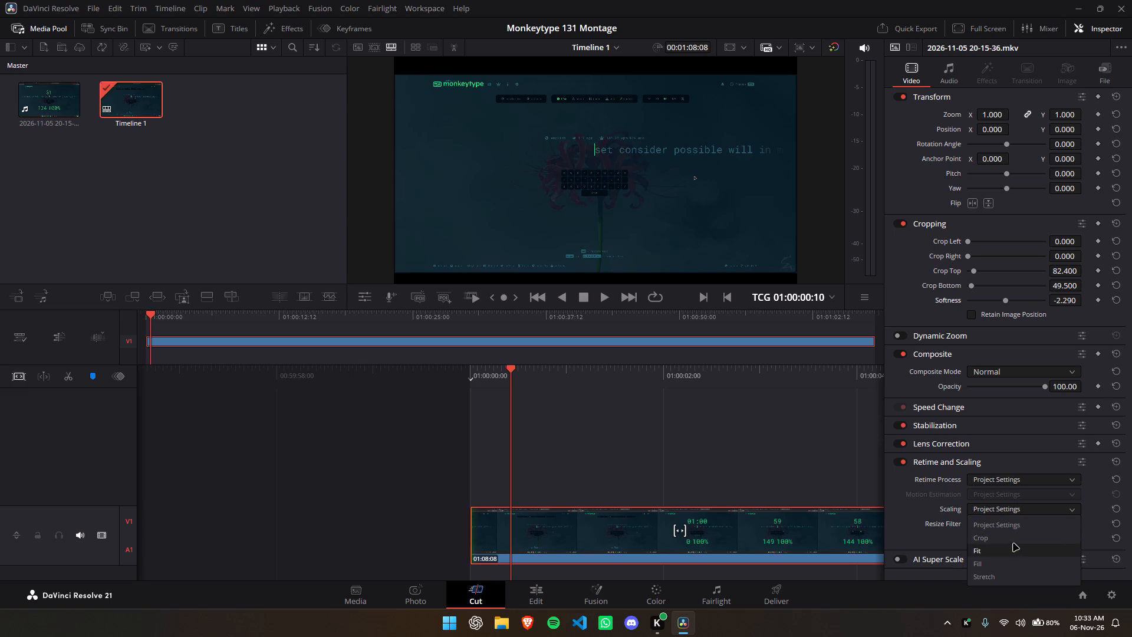
click(1000, 563)
scroll(939, 449, down, 2)
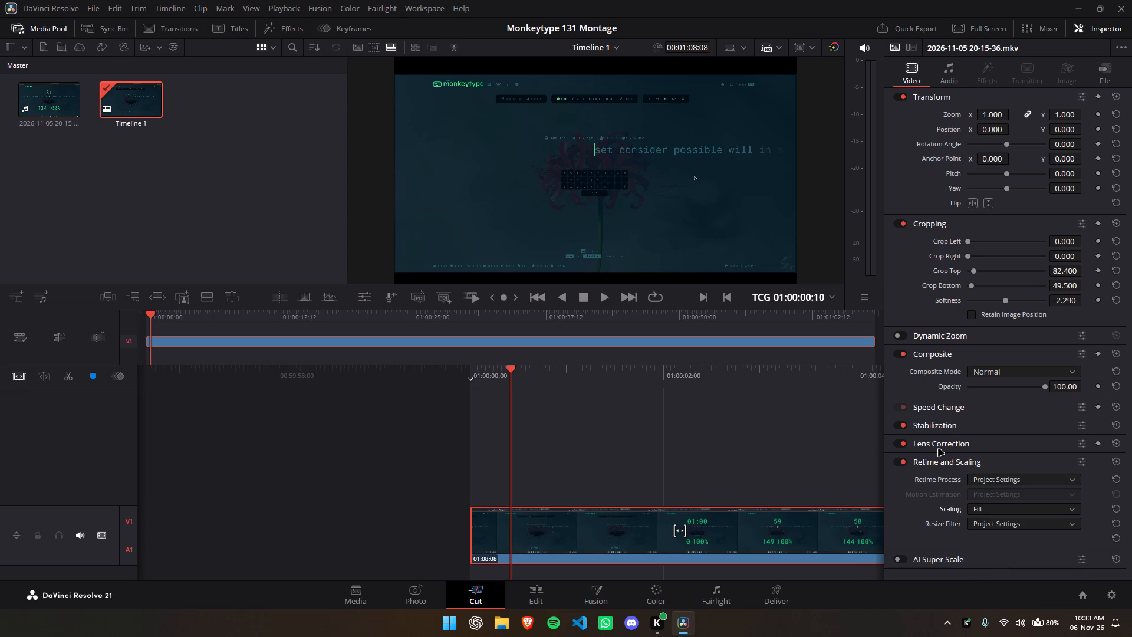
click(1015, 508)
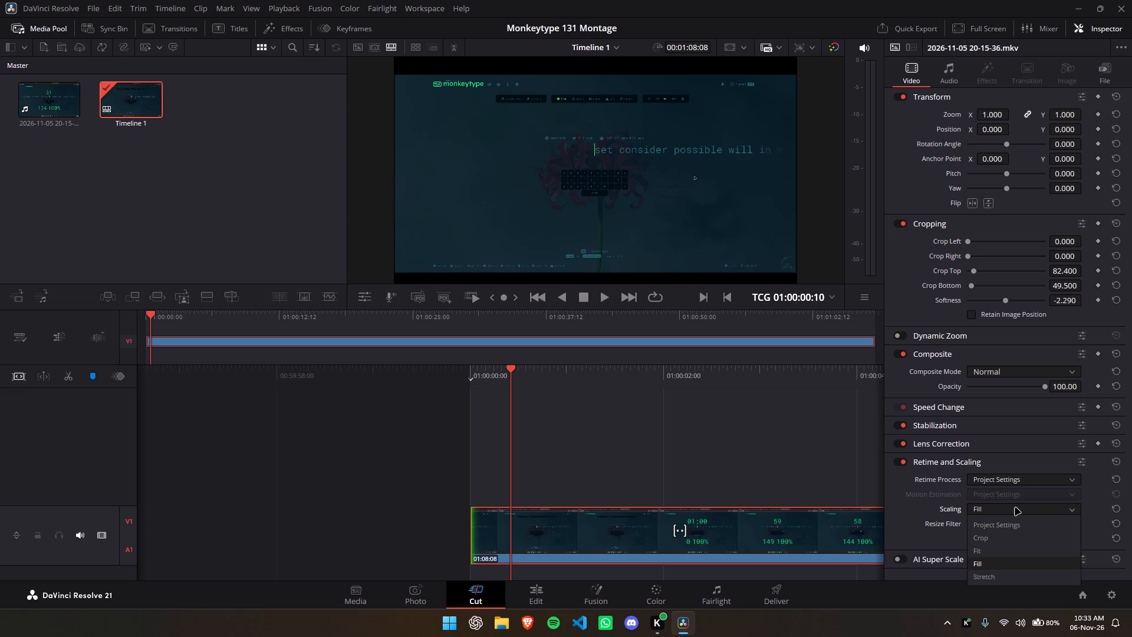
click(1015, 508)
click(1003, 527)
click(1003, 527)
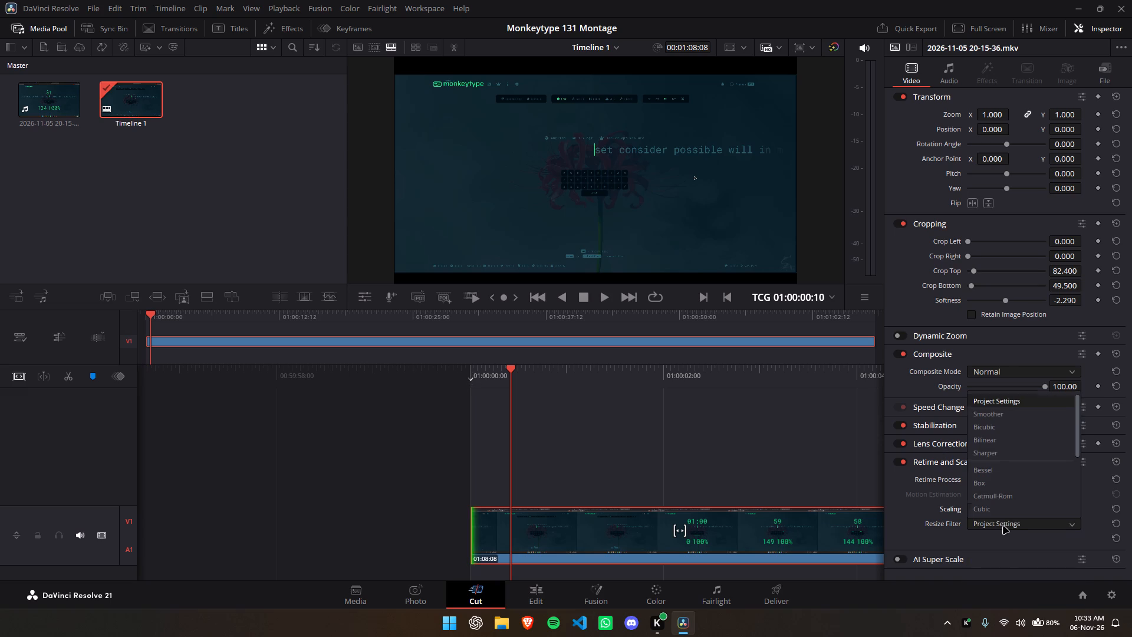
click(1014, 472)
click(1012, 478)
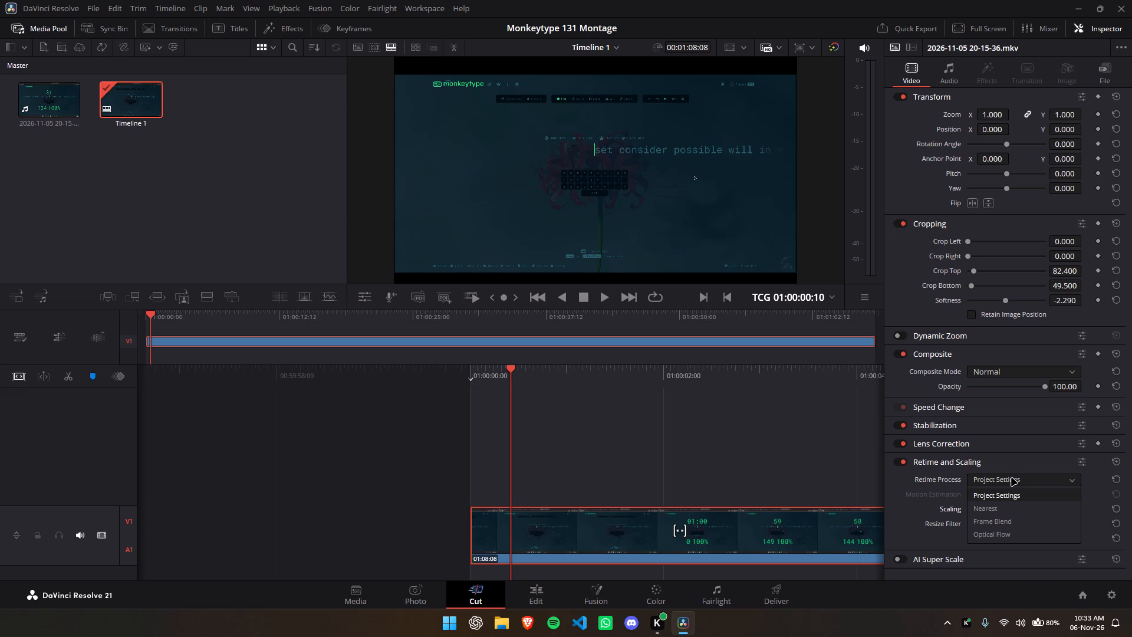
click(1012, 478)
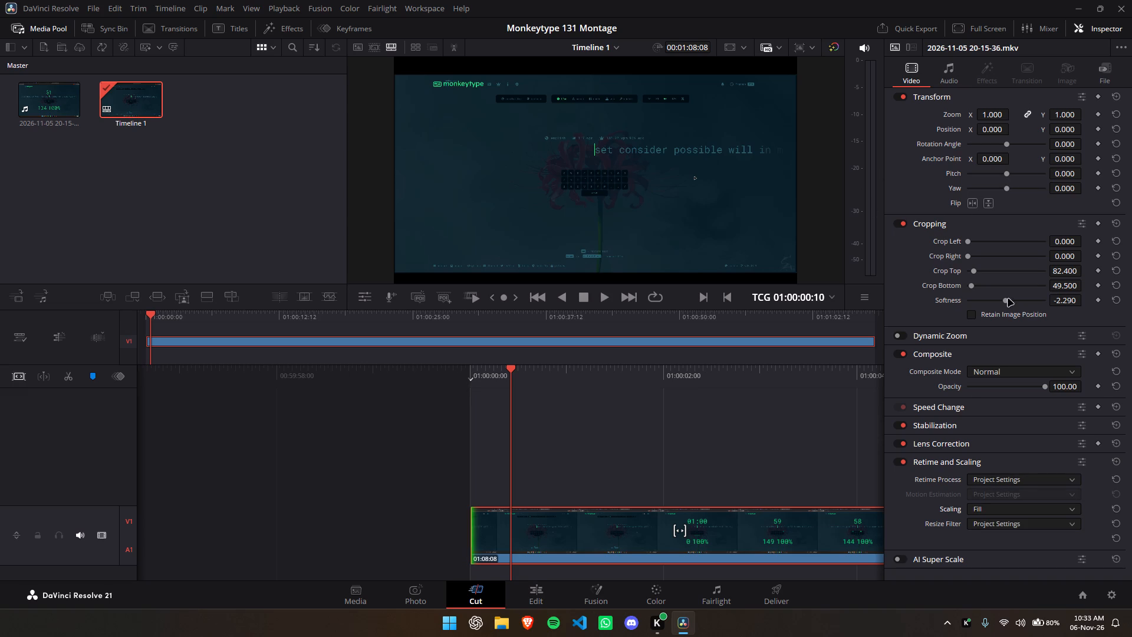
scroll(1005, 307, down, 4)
Set the recording clip's Zoom X to 1.15 so the cropped picture is enlarged in the frame.
click(1001, 116)
click(993, 116)
double_click(993, 116)
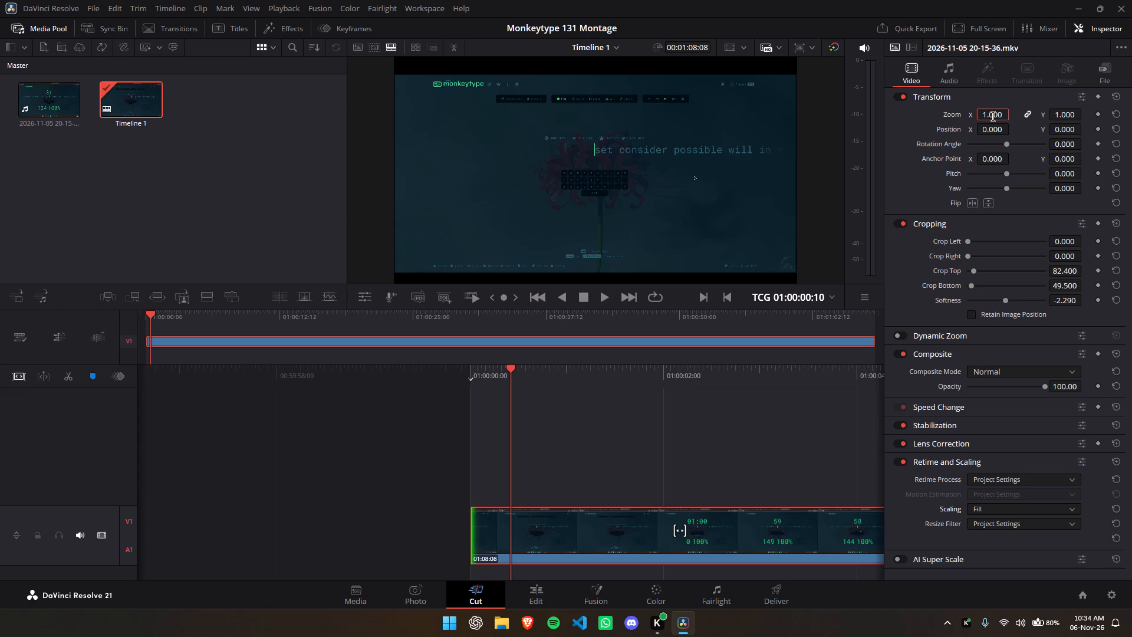
key(BackSpace)
key(BackSpace)
key(1)
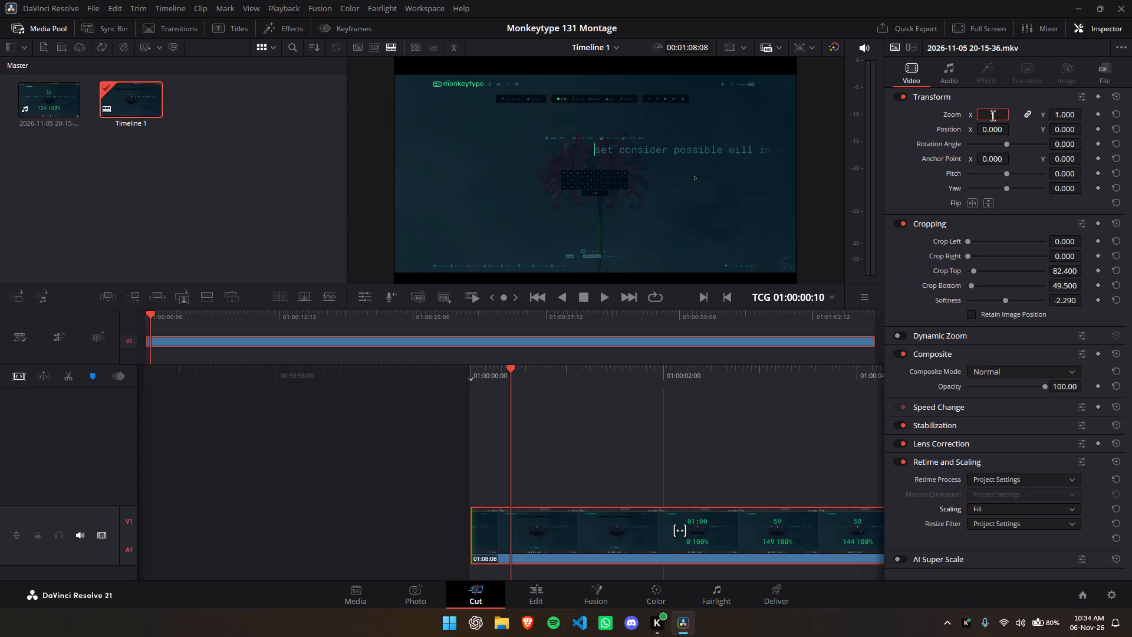
text(.15)
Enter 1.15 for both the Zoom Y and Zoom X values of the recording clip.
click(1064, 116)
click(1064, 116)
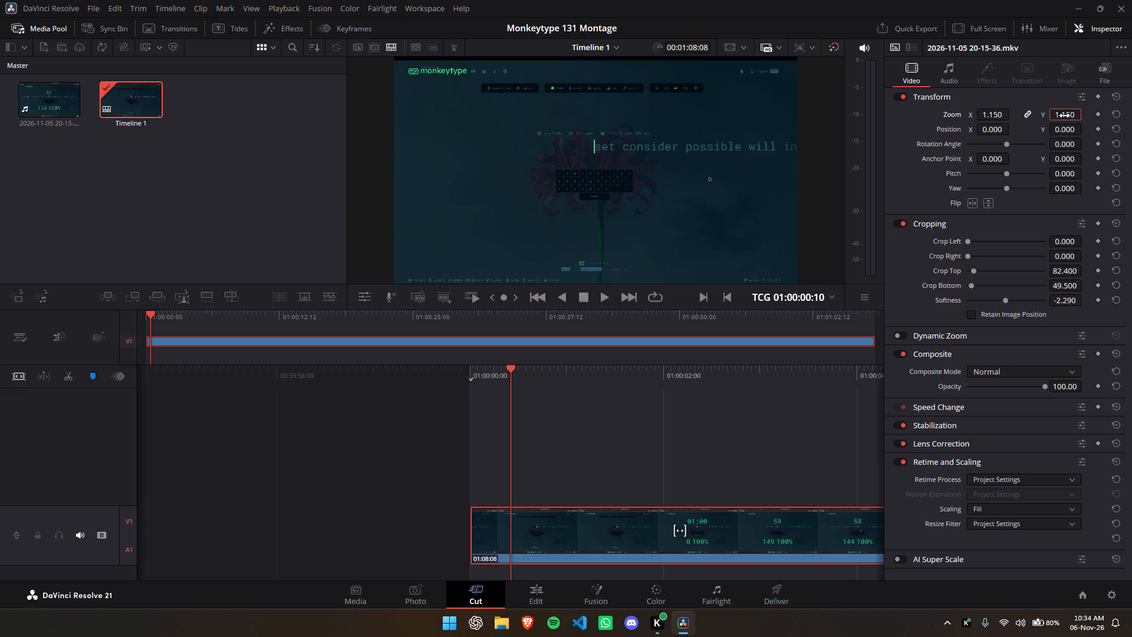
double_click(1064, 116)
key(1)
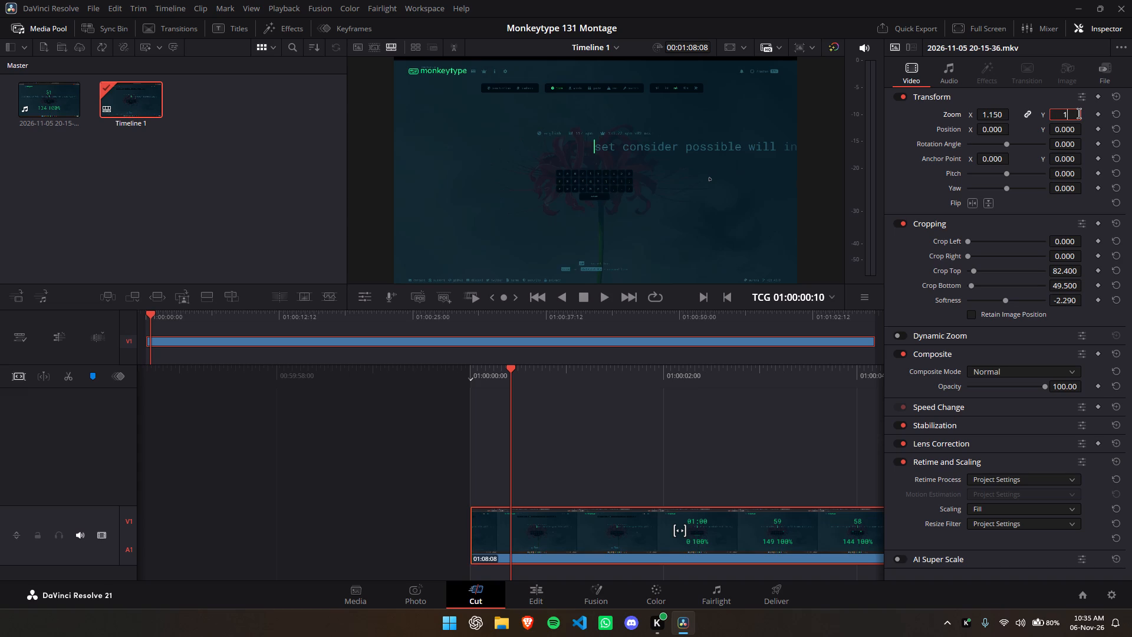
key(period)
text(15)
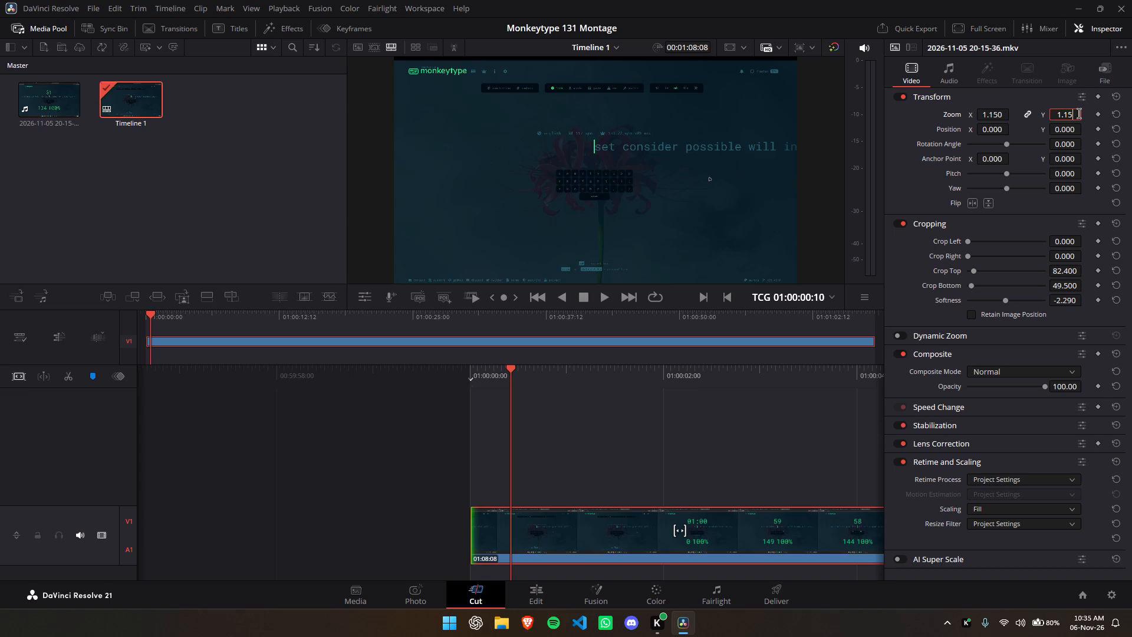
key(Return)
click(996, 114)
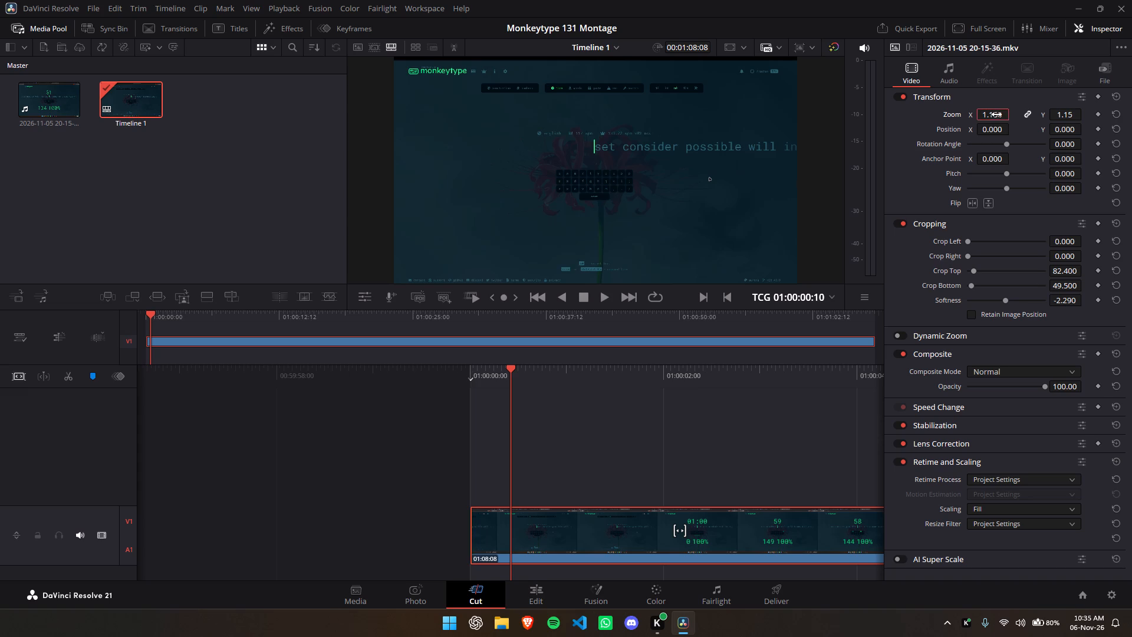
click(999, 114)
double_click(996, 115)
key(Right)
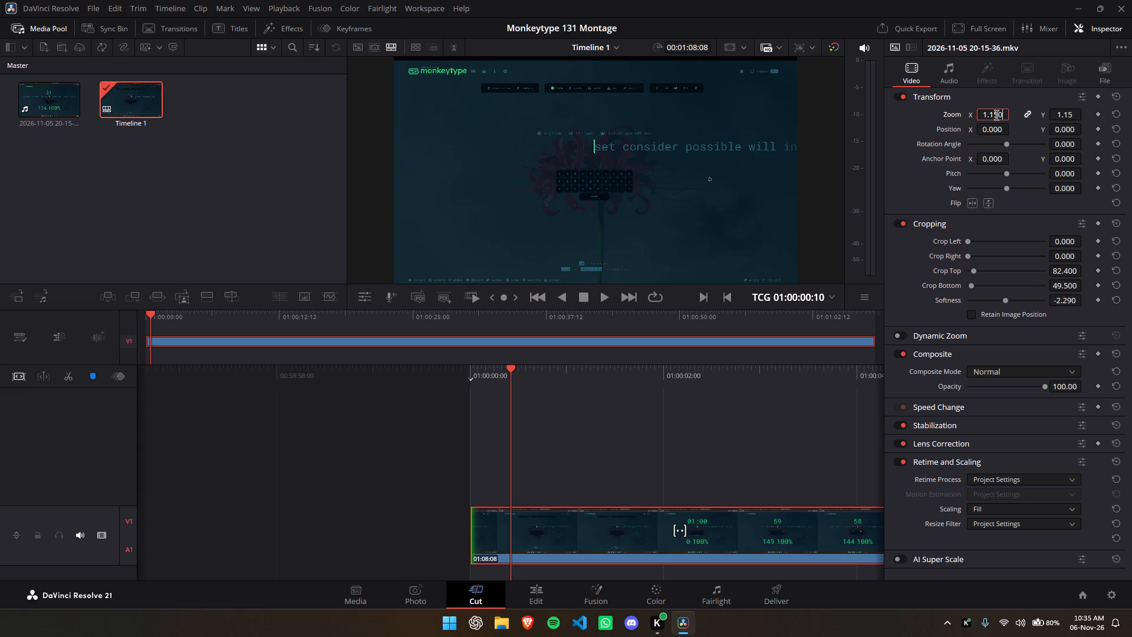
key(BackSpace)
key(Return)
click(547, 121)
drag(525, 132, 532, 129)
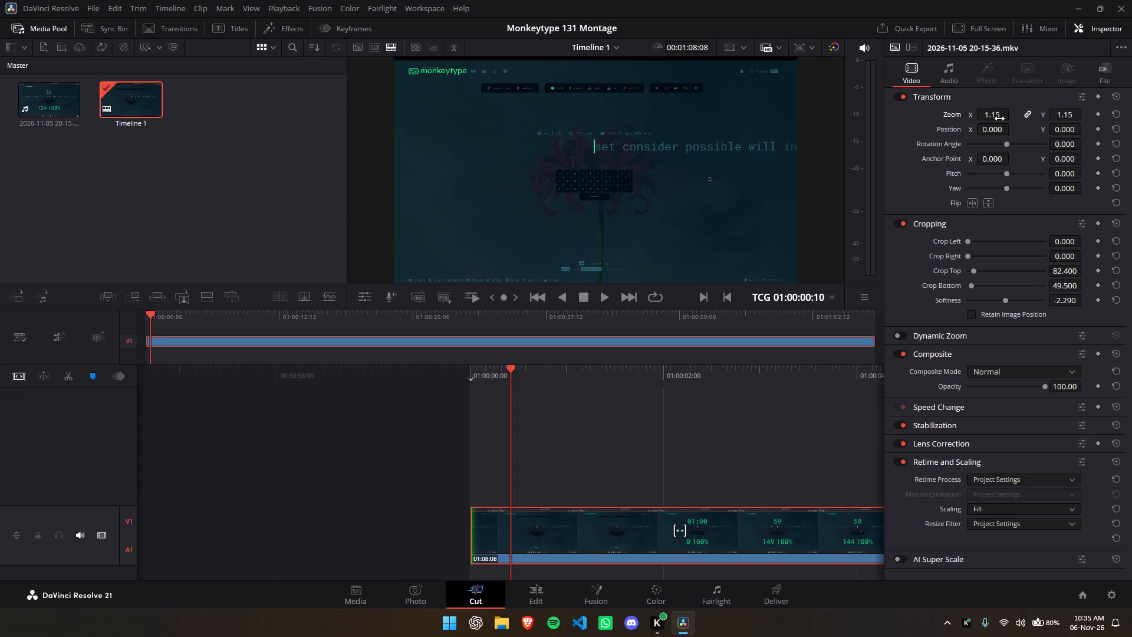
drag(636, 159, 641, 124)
Set the crop softness of the recording clip to -0.76.
click(1004, 300)
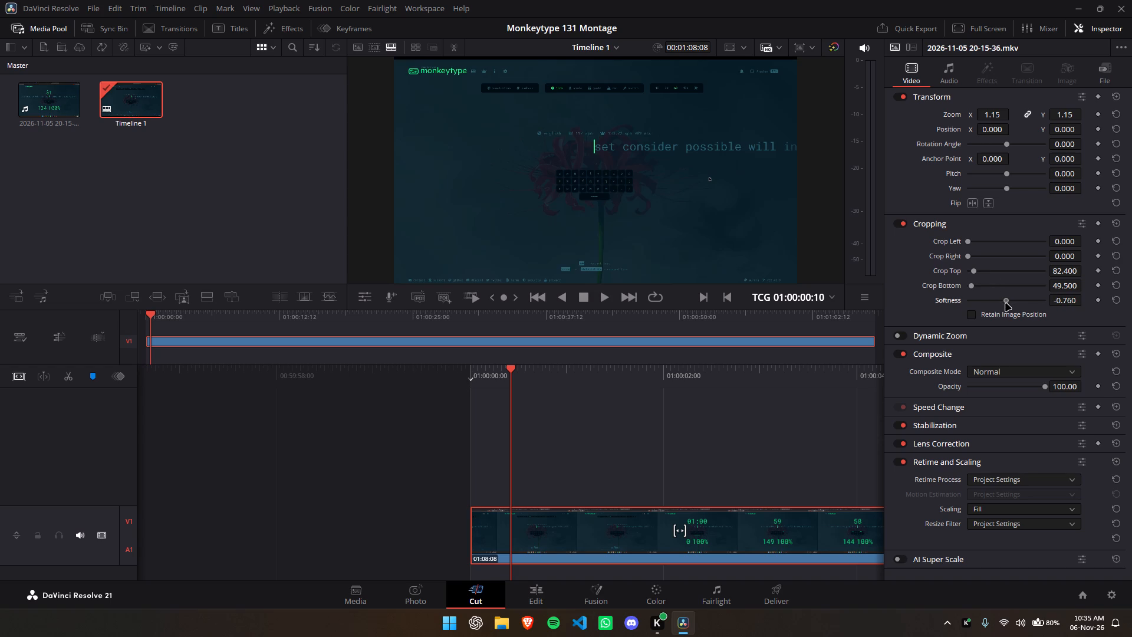
click(974, 272)
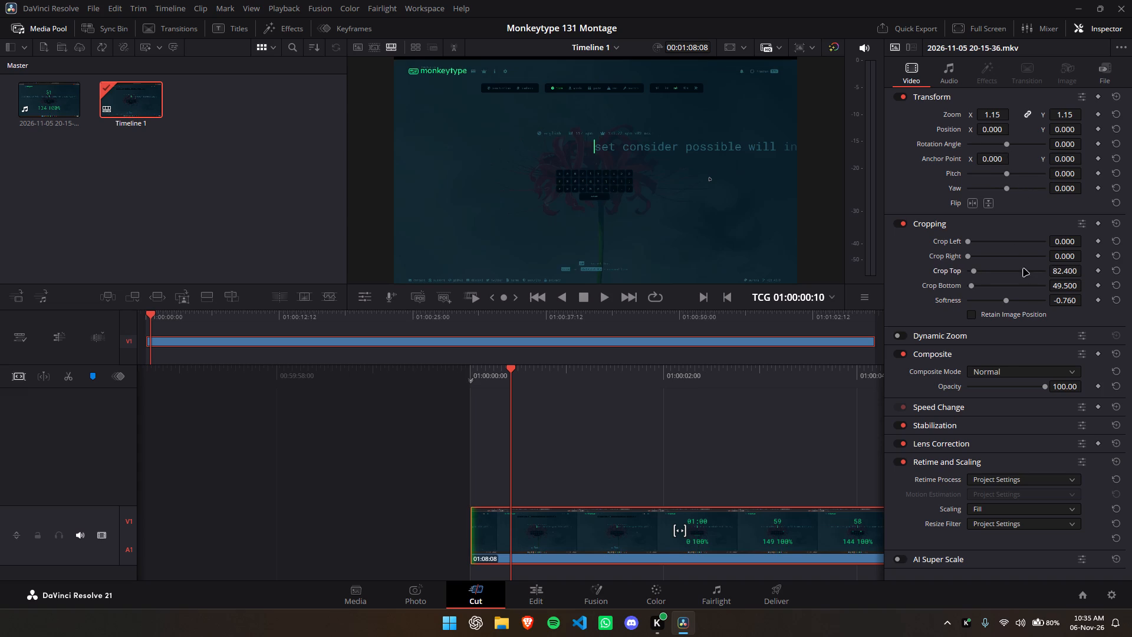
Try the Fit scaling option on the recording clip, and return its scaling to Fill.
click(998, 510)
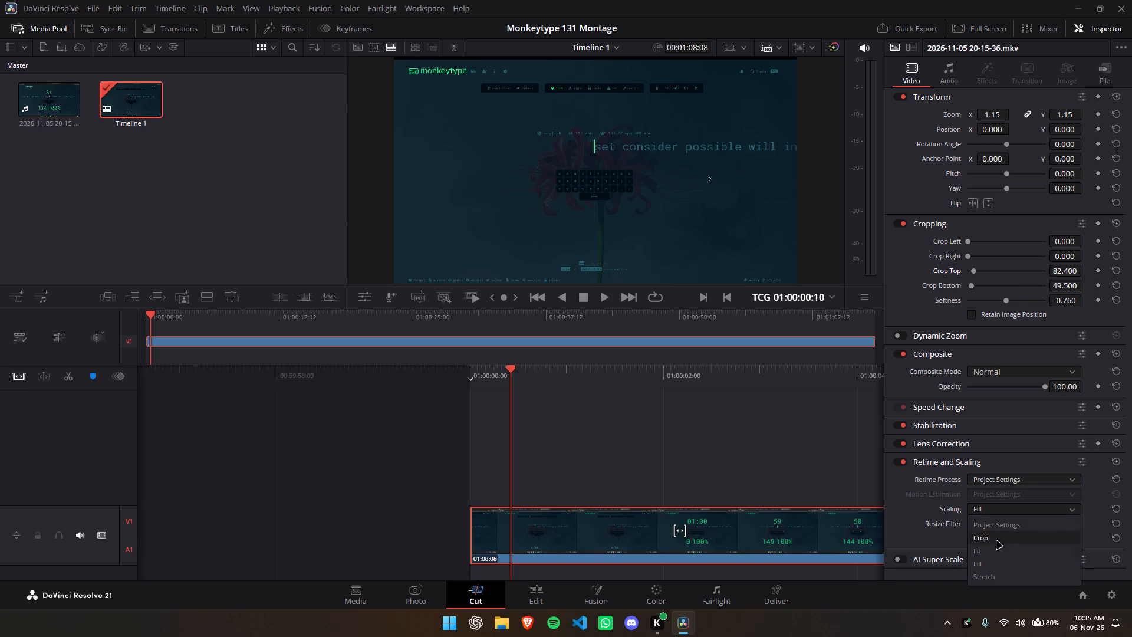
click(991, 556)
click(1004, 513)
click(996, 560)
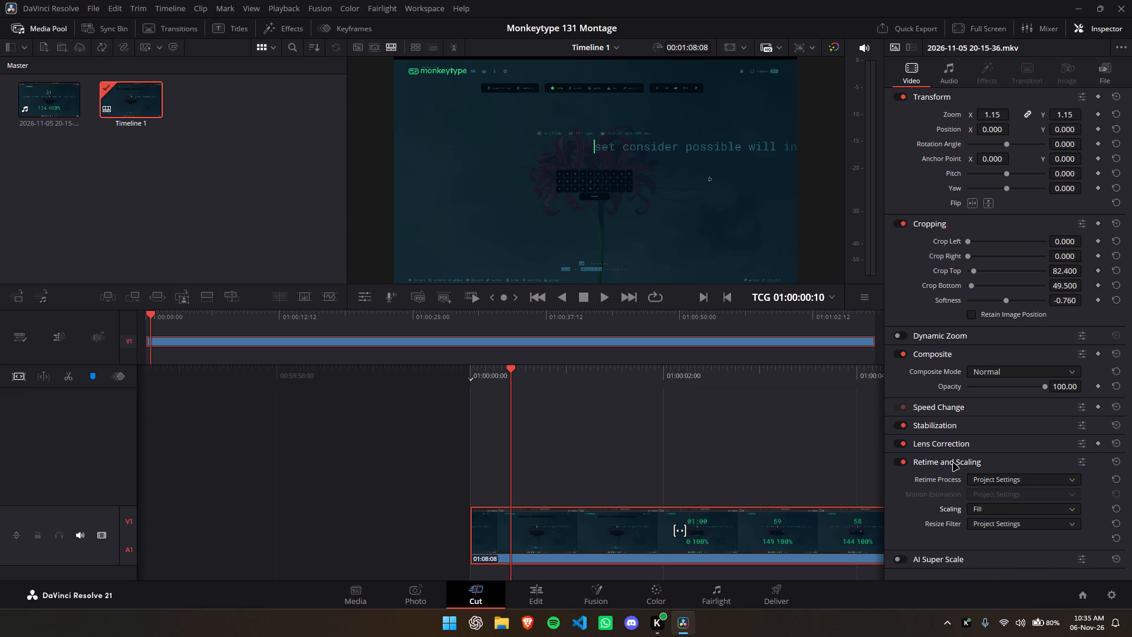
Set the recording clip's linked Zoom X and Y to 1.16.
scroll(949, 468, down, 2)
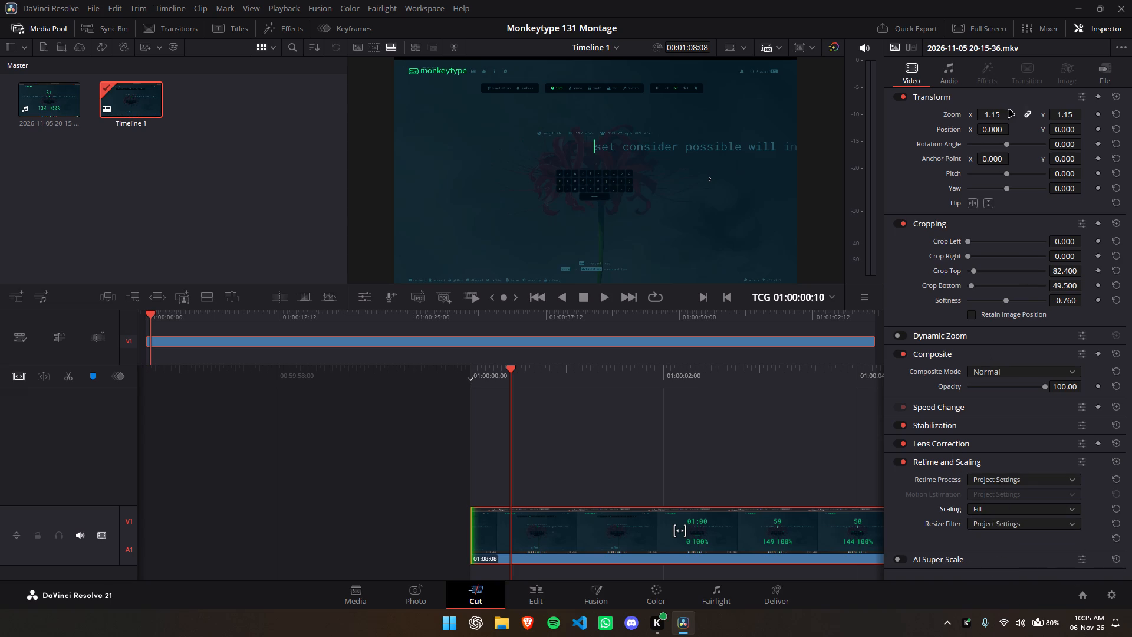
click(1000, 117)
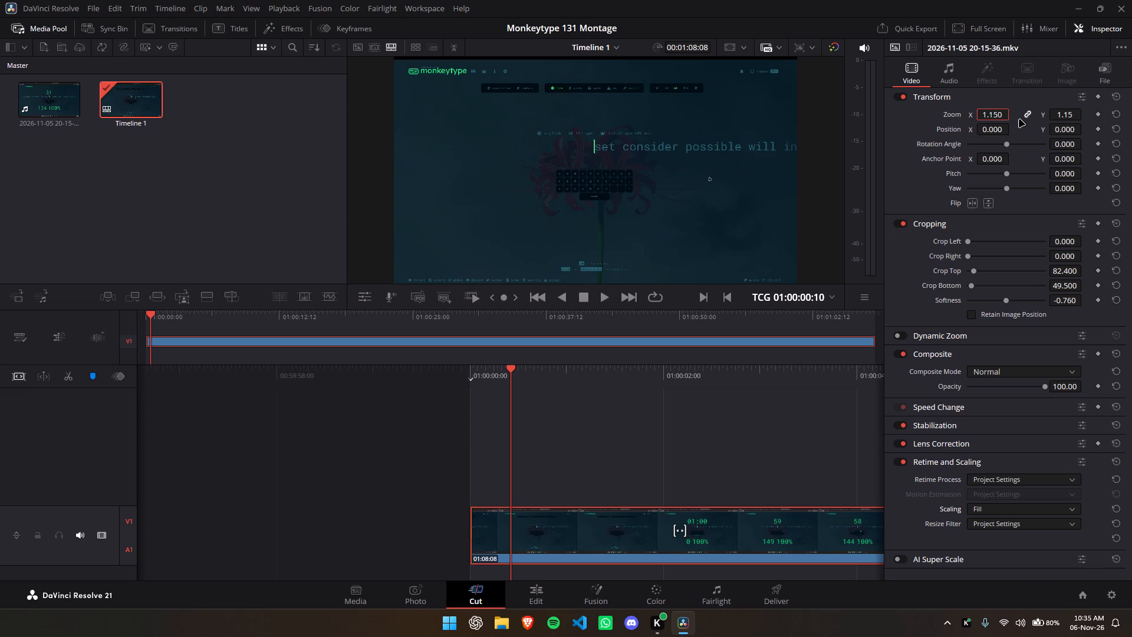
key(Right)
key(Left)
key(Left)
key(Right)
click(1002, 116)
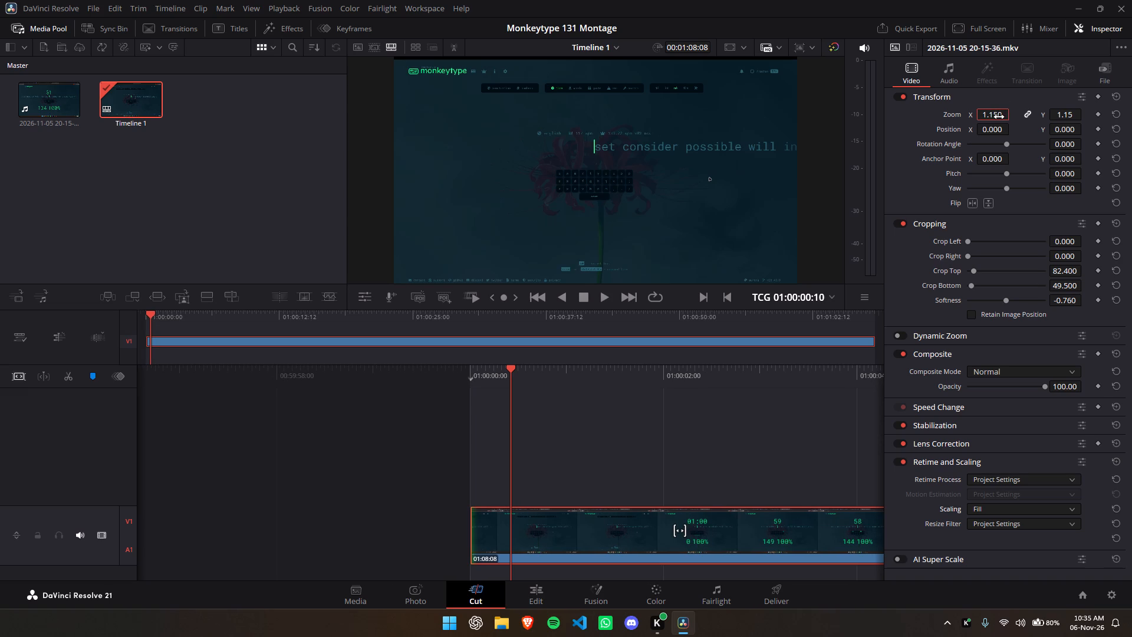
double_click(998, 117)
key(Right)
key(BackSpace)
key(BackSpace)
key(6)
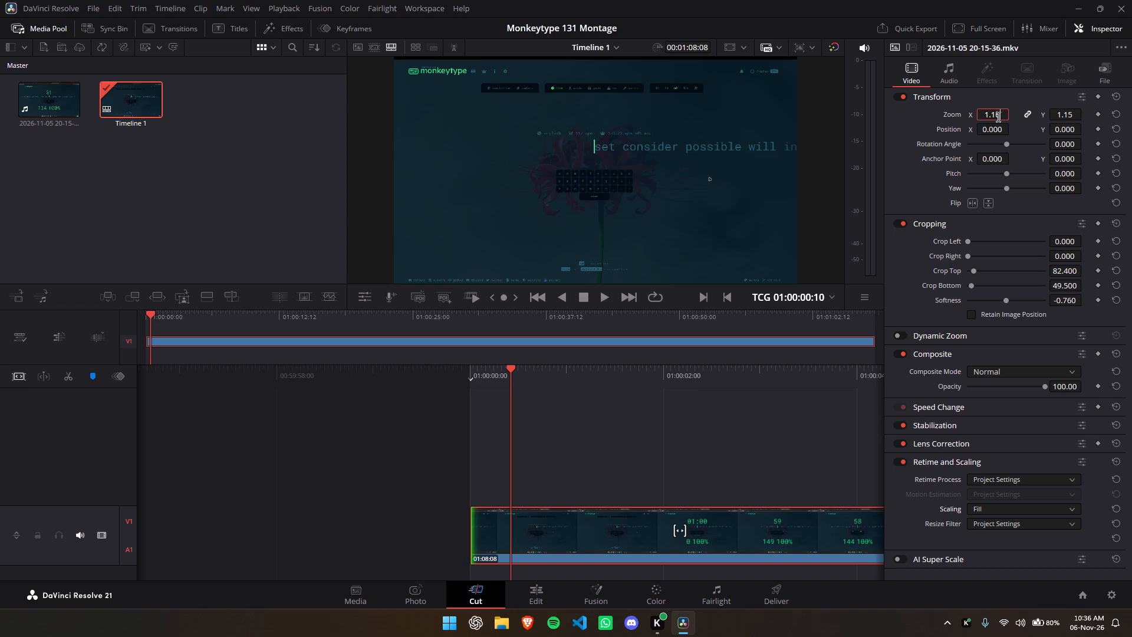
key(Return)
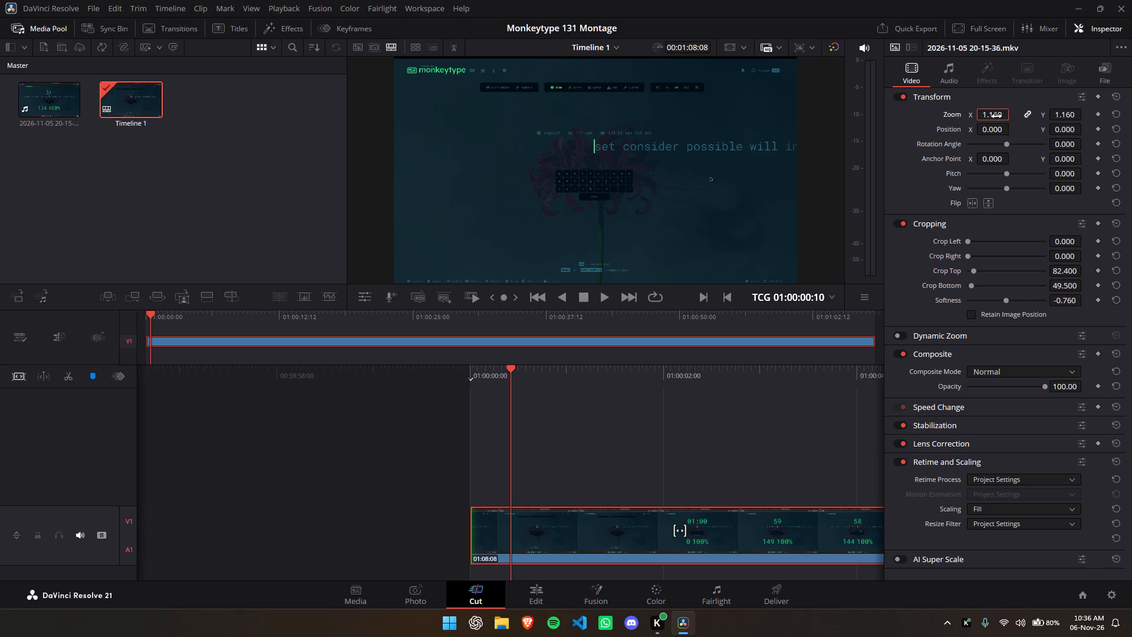
Set the recording clip's linked Zoom X and Y to 1.17.
click(995, 115)
triple_click(1002, 116)
key(Right)
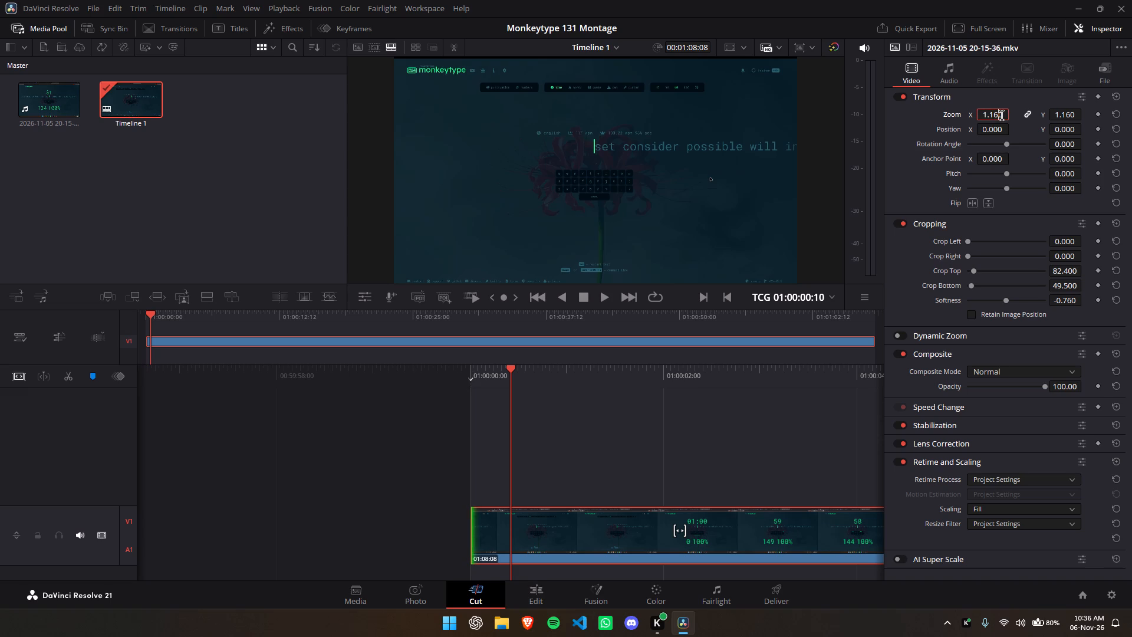
key(Left)
key(Right)
key(BackSpace)
key(BackSpace)
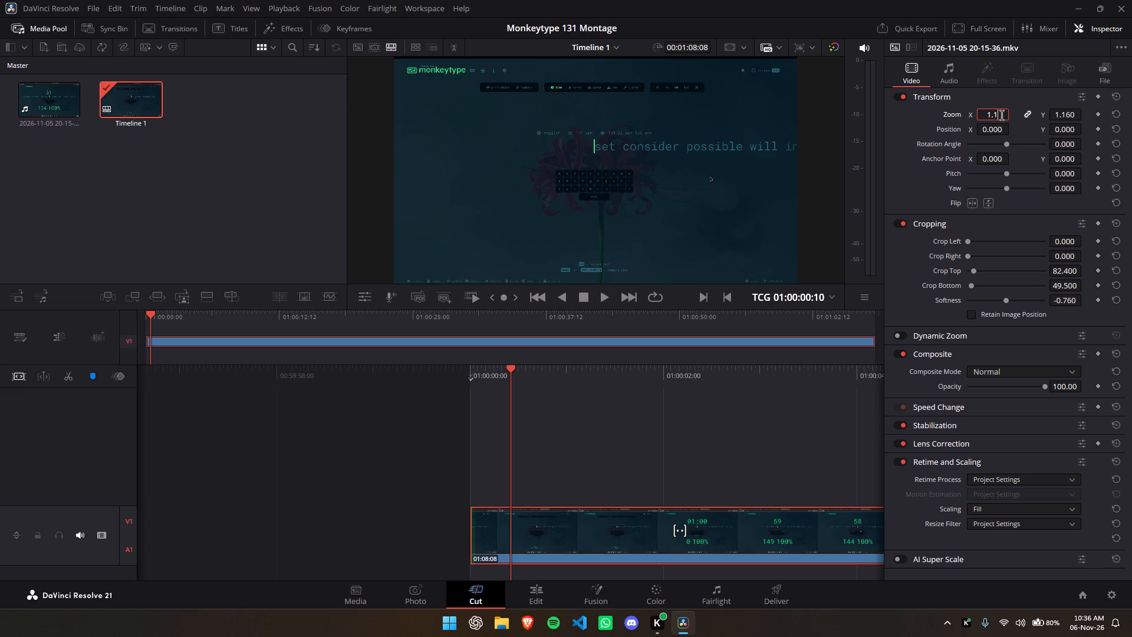
key(7)
key(Return)
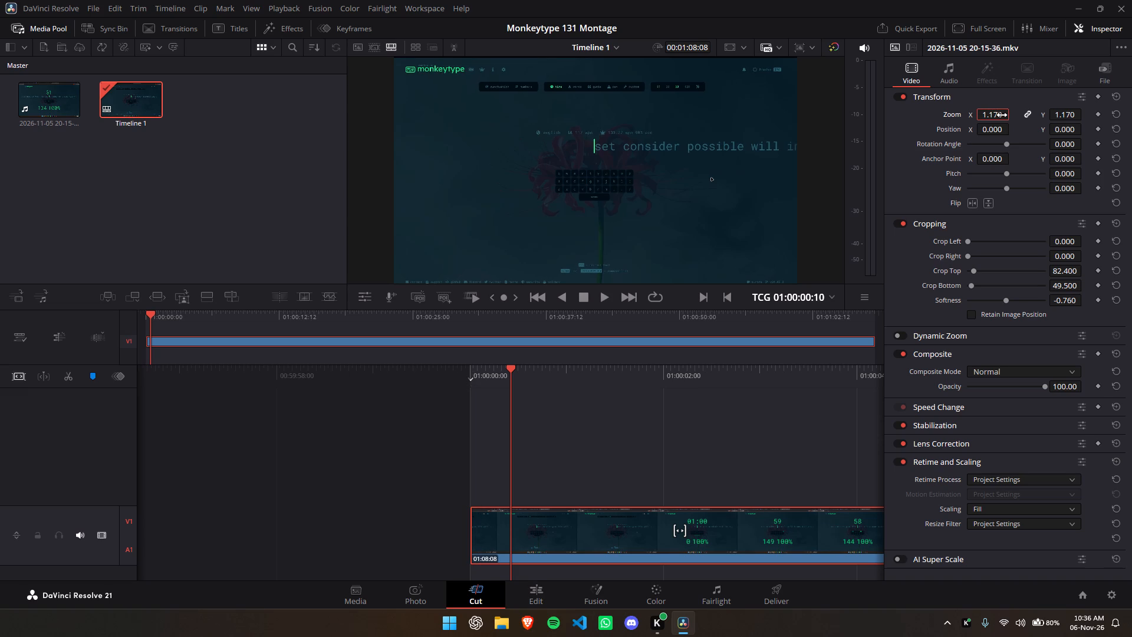
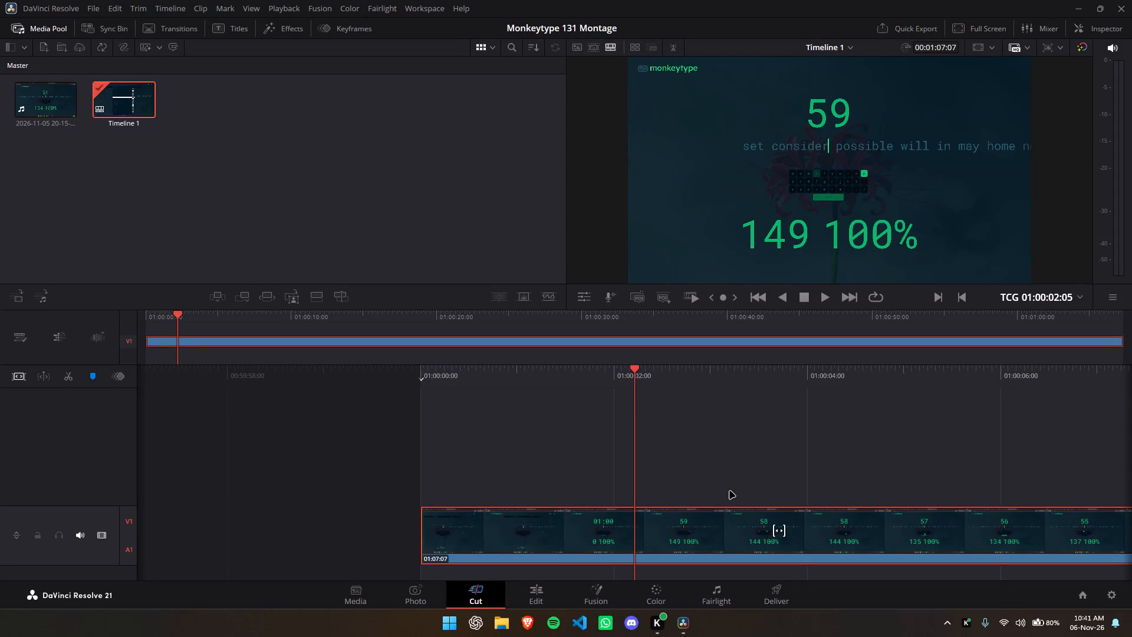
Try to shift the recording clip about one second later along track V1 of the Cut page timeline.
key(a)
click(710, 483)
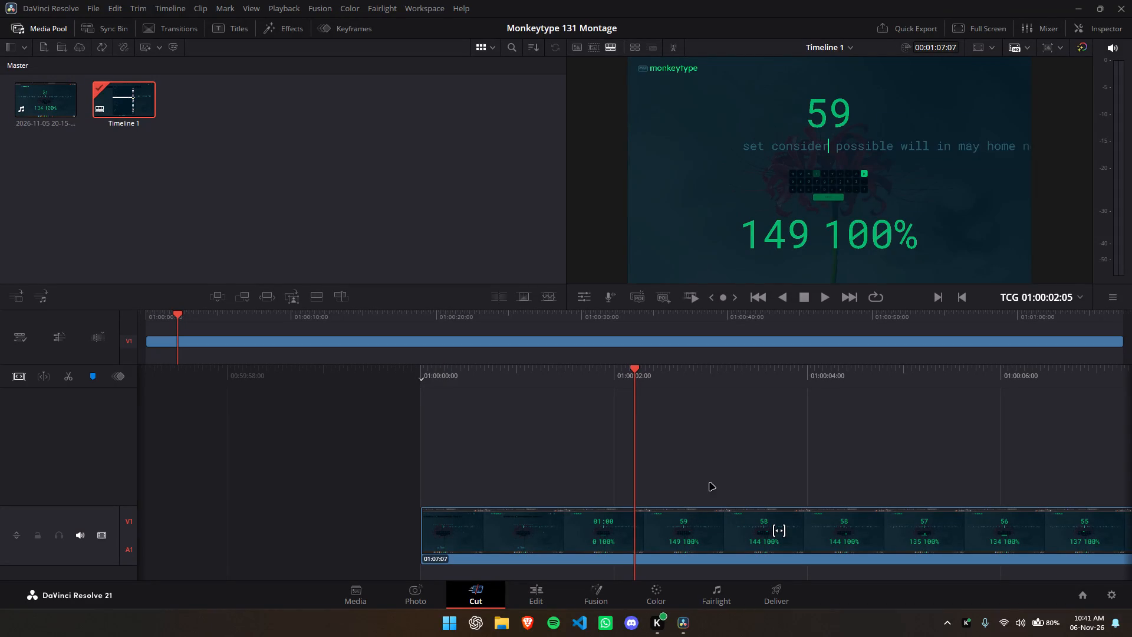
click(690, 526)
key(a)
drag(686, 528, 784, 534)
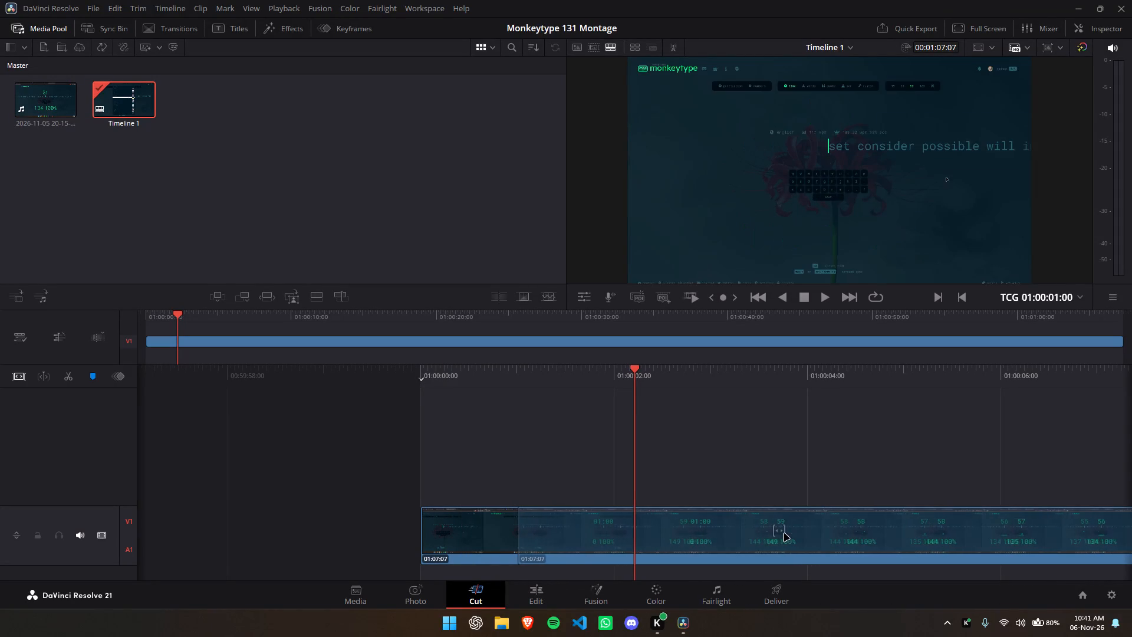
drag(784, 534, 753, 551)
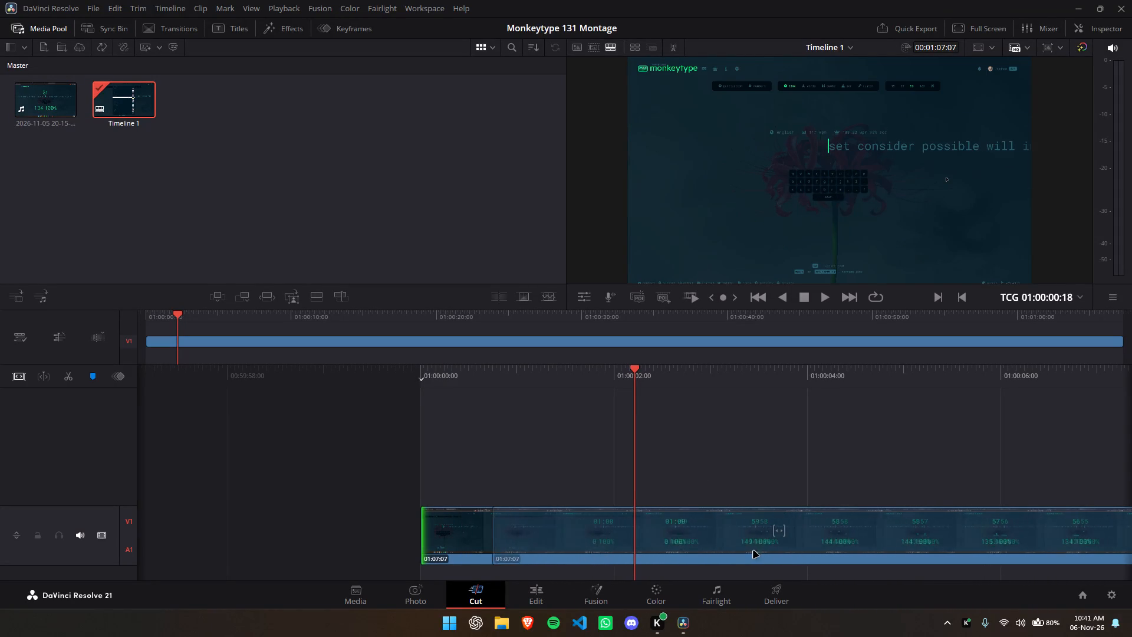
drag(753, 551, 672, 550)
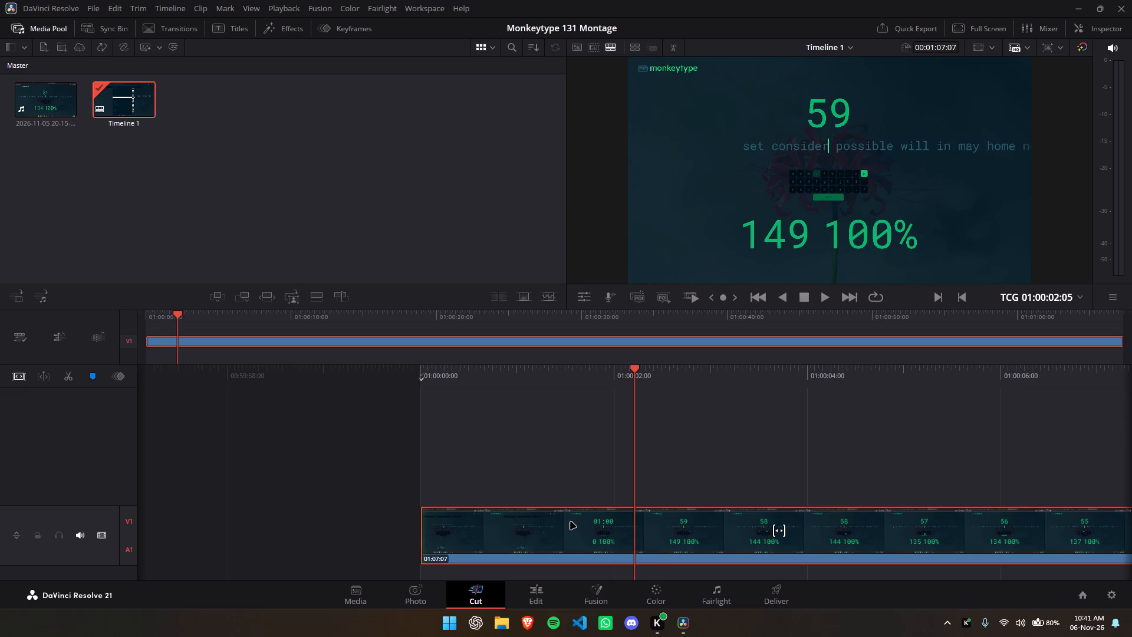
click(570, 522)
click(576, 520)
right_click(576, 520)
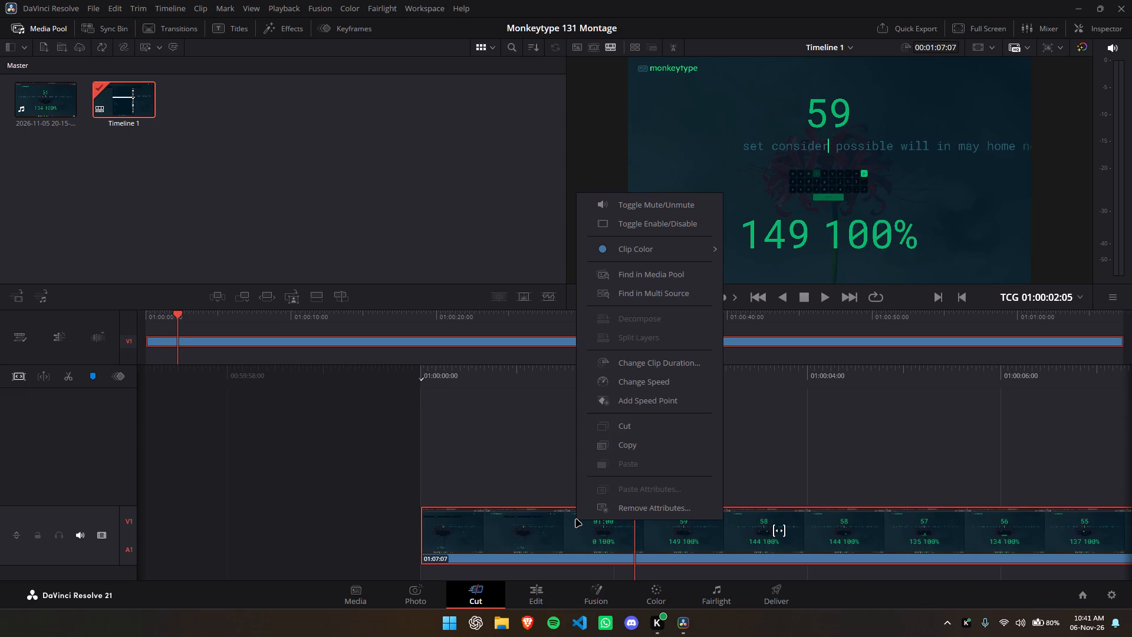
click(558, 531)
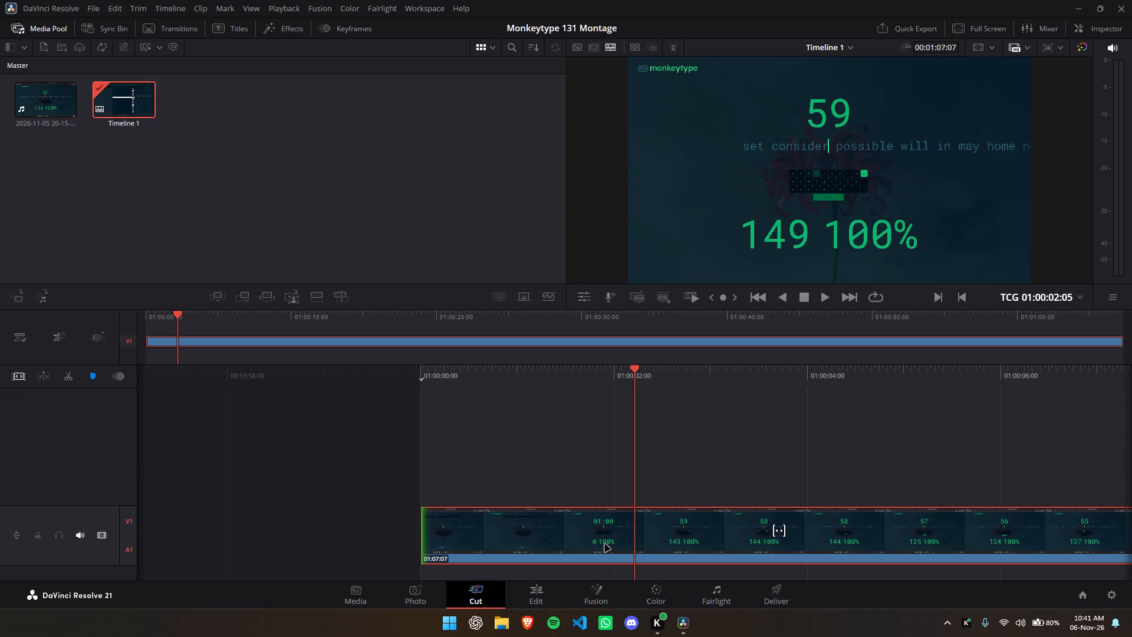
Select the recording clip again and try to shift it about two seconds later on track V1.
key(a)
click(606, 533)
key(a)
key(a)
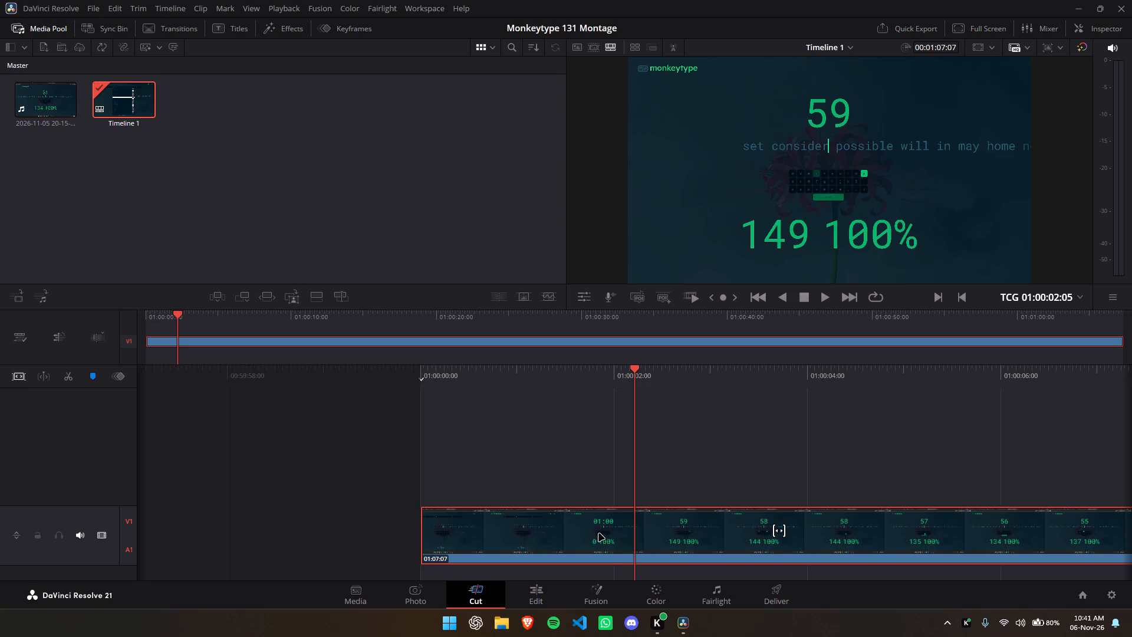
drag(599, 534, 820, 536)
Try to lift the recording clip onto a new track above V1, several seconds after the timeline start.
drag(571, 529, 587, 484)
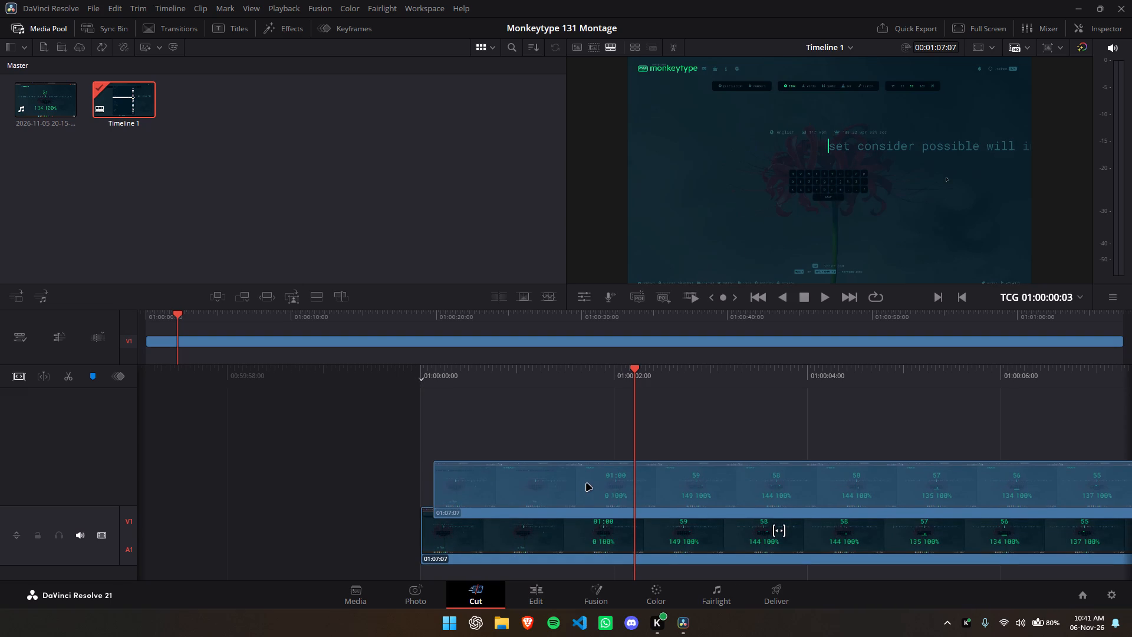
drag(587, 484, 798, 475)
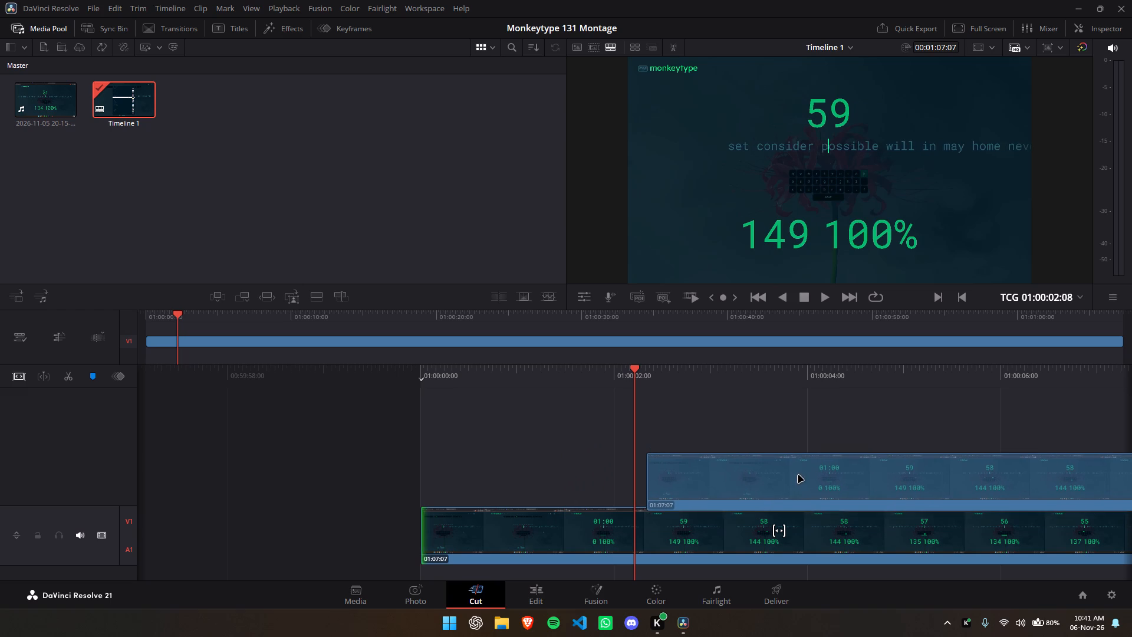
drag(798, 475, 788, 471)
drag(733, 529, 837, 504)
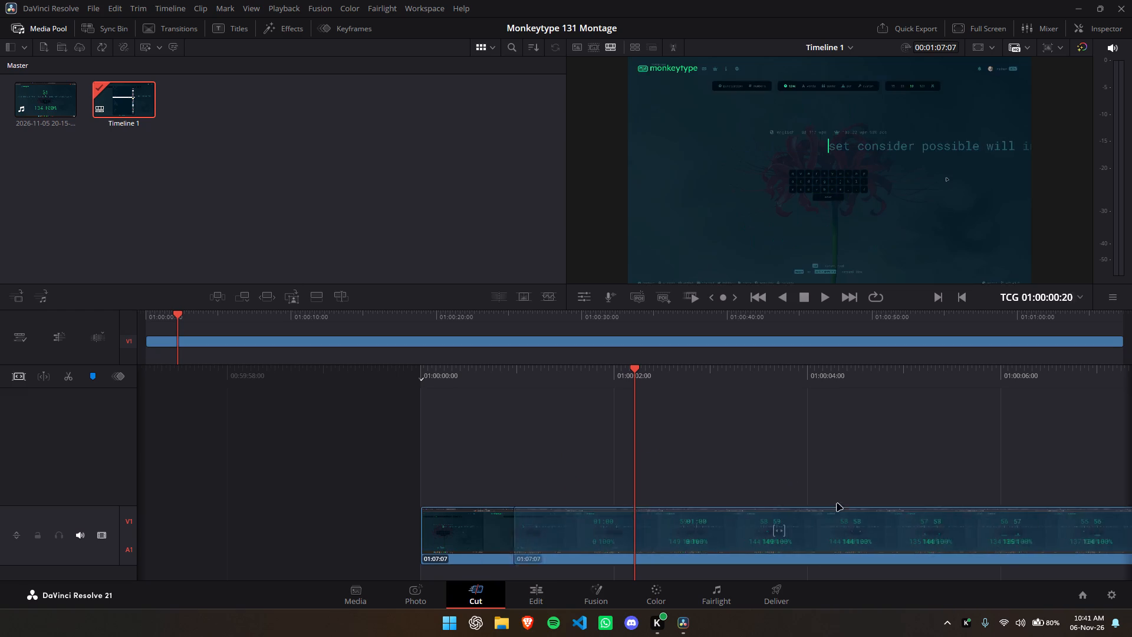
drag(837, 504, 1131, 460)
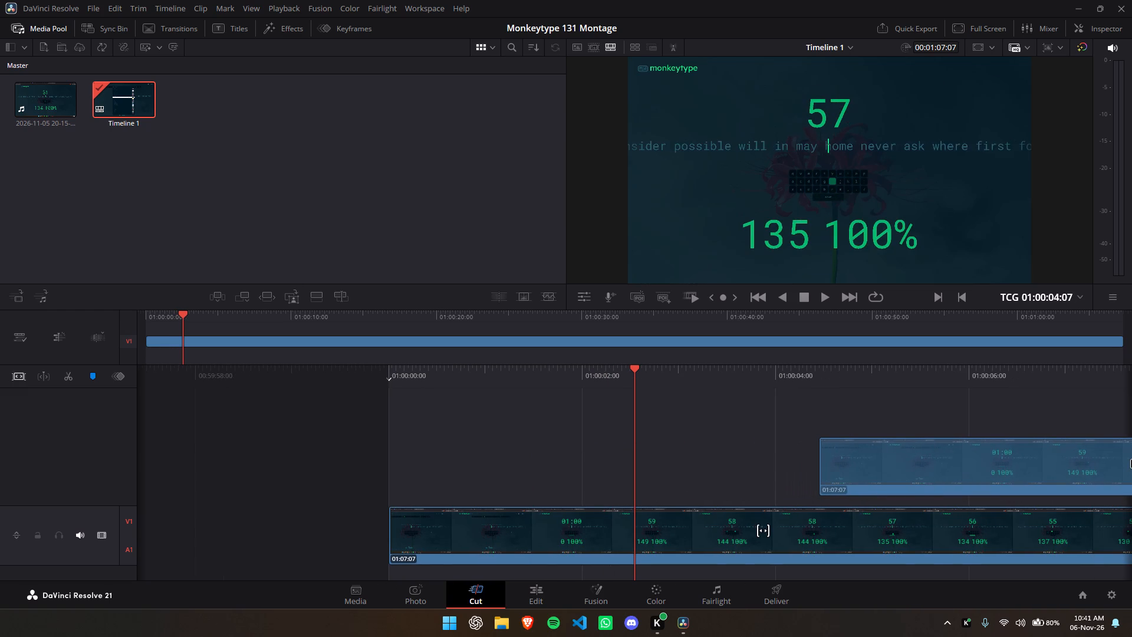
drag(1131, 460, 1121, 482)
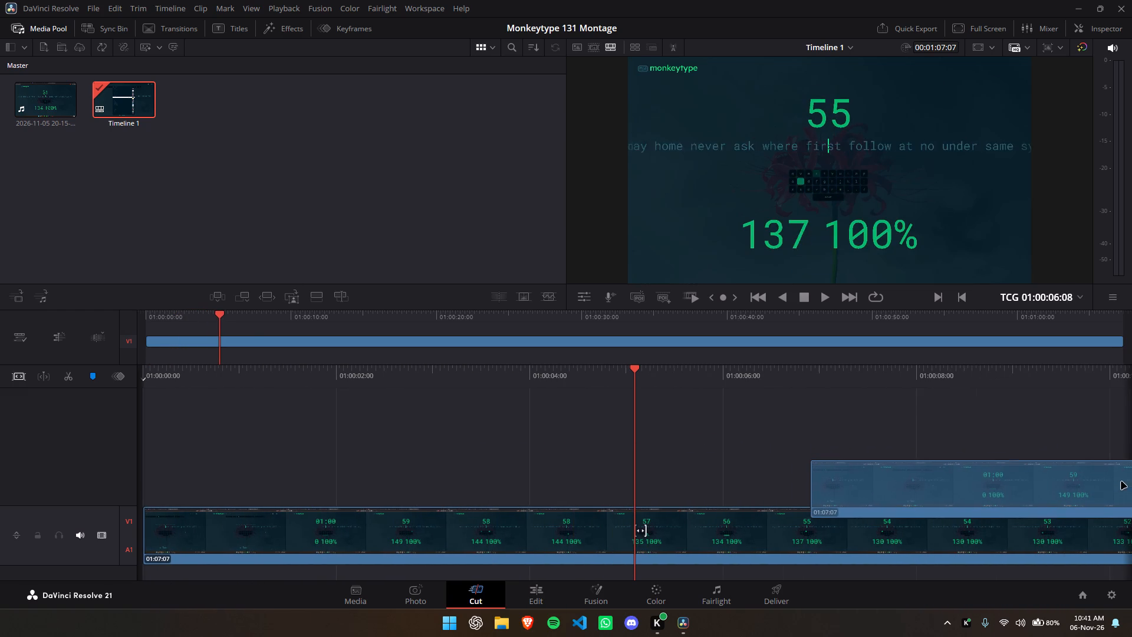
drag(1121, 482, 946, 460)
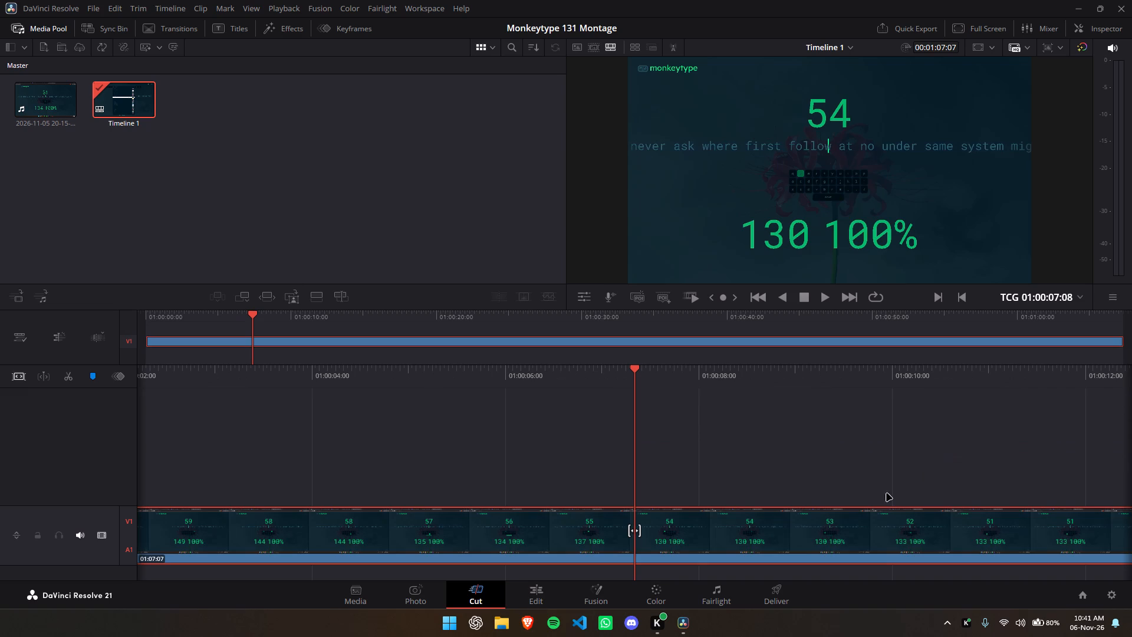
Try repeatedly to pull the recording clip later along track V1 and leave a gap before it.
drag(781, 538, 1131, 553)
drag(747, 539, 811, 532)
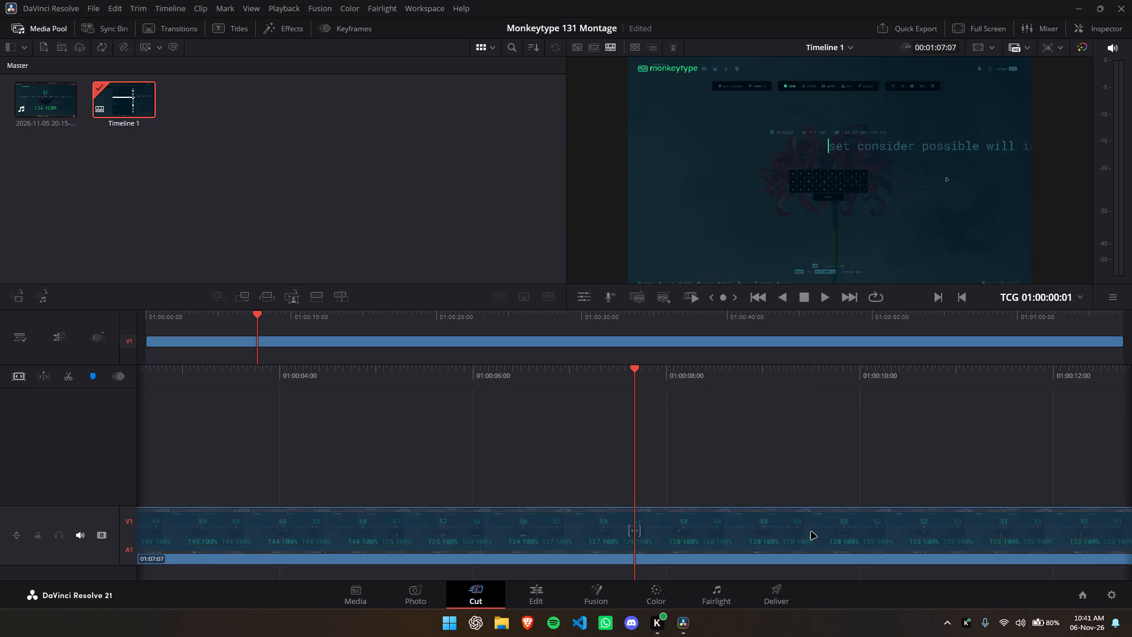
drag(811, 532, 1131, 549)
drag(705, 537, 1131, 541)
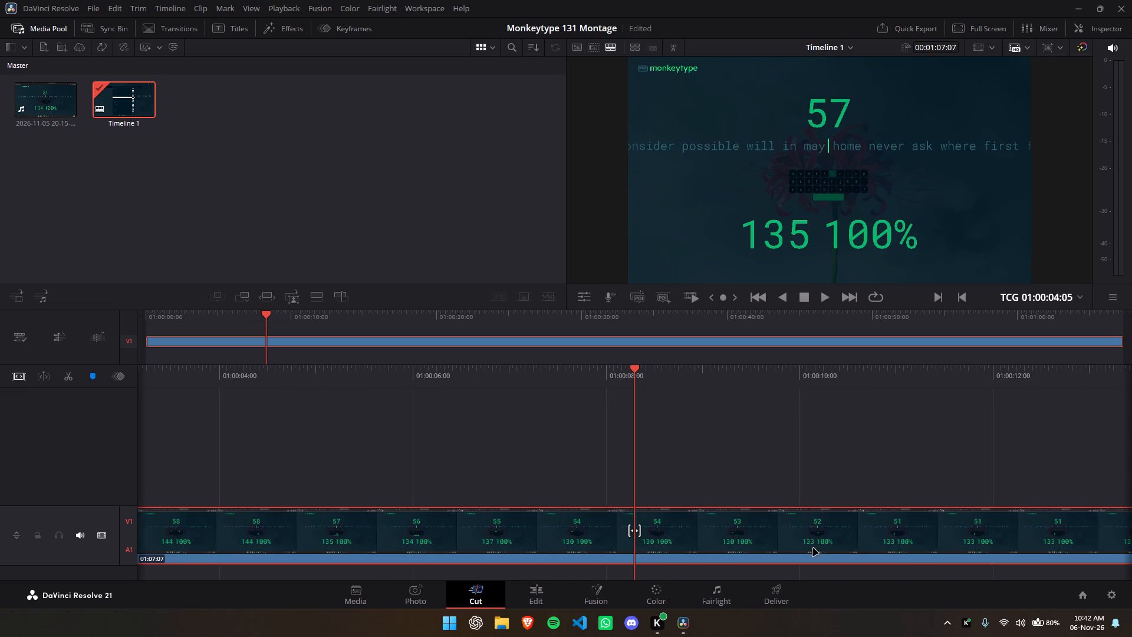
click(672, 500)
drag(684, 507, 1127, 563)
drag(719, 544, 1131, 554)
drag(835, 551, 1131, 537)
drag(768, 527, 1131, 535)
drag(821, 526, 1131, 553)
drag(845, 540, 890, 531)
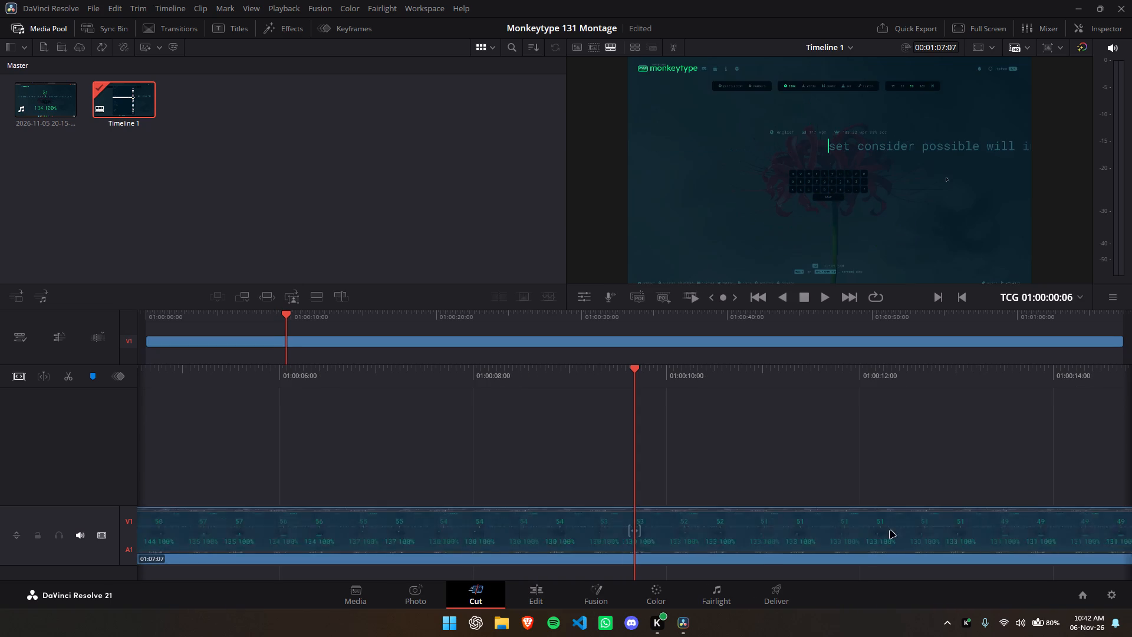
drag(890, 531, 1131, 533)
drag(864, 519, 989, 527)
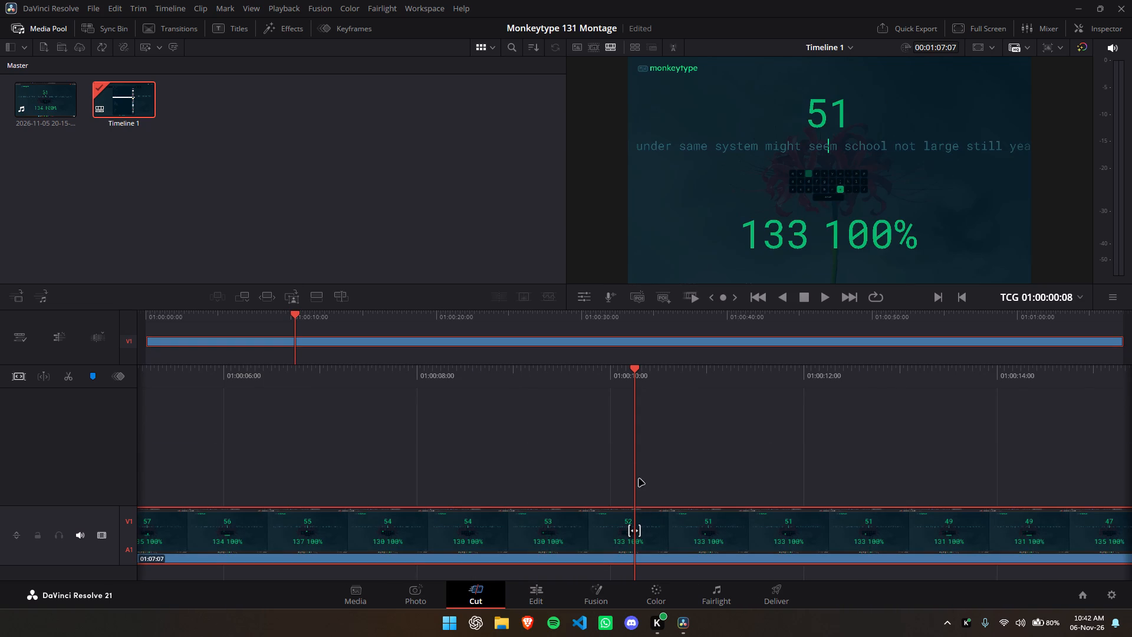
Play the timeline from its start and stop playback at about 01:00:06:16.
click(637, 363)
drag(634, 368, 590, 382)
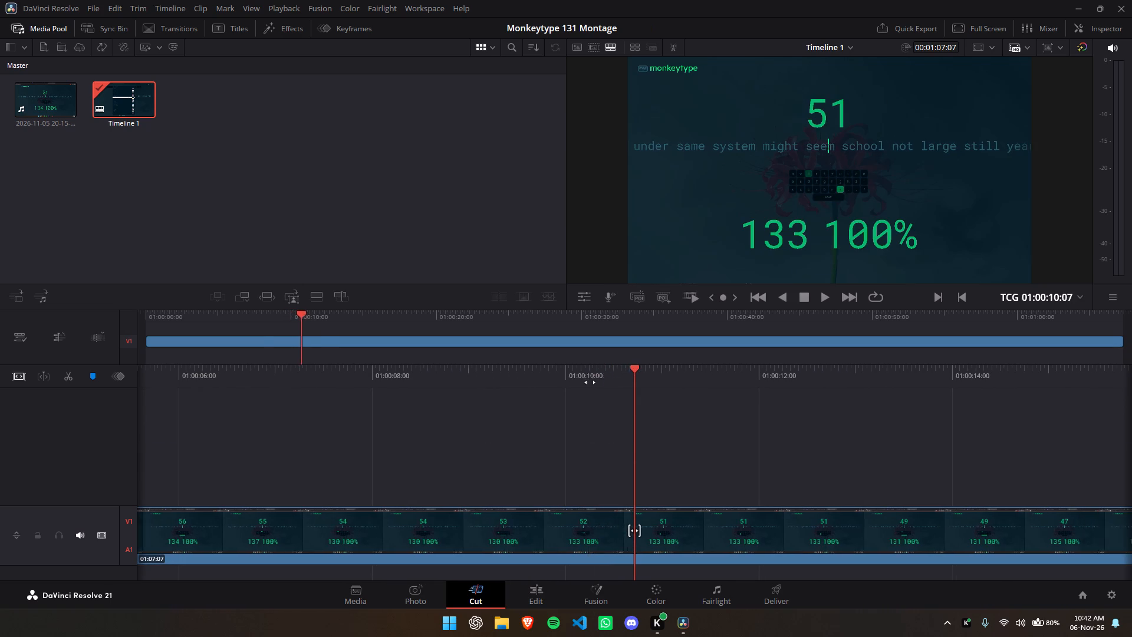
drag(590, 382, 1123, 477)
key(Home)
key(Home)
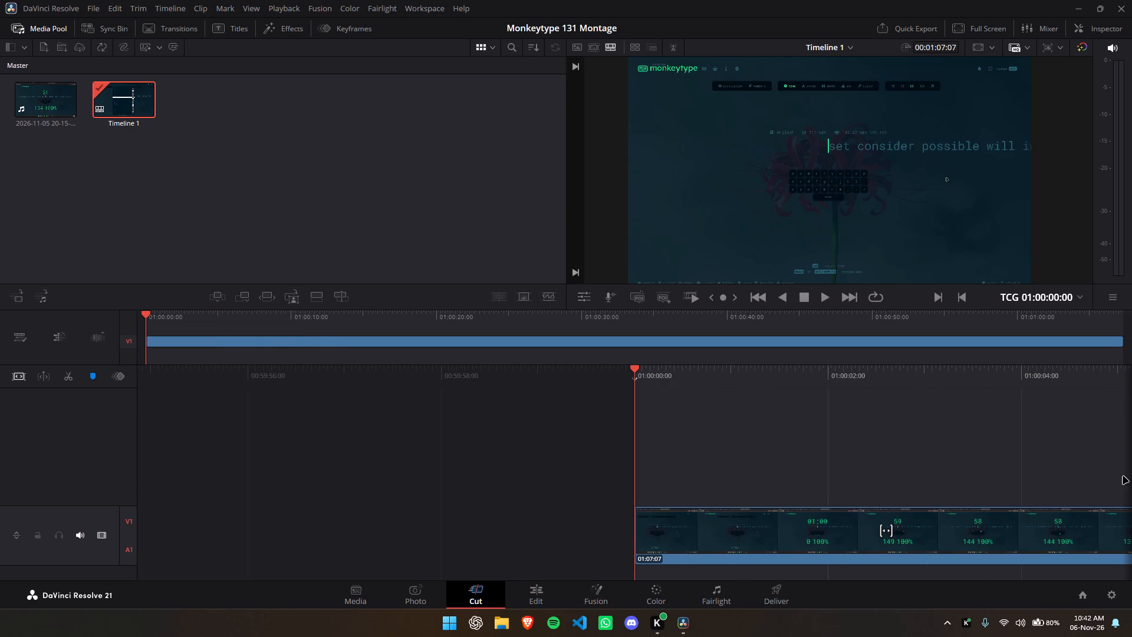
key(space)
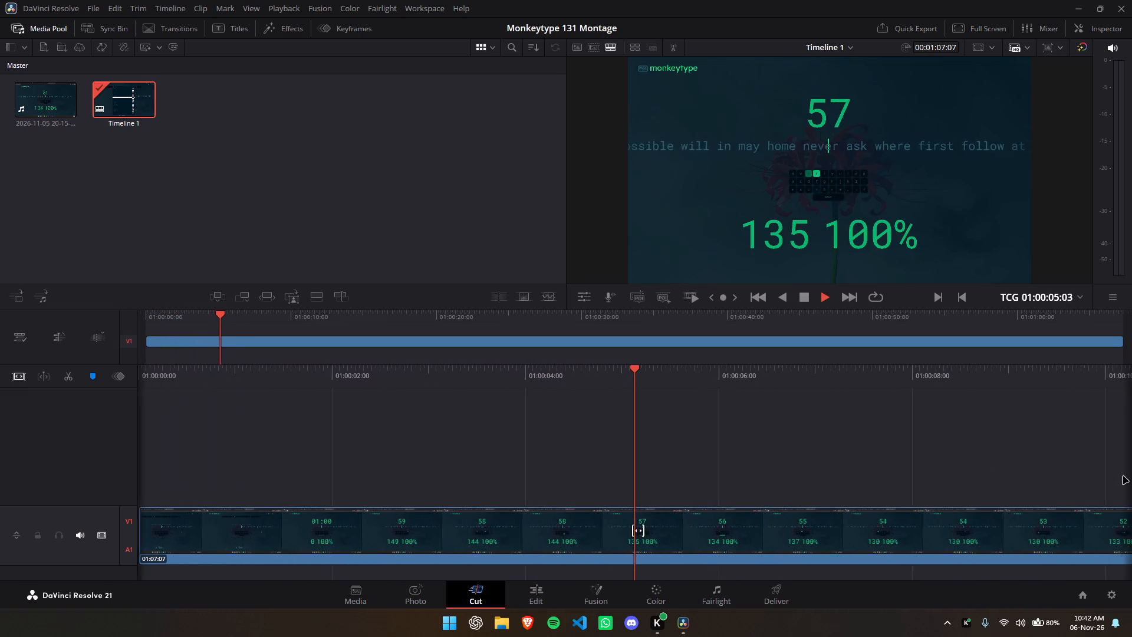
key(space)
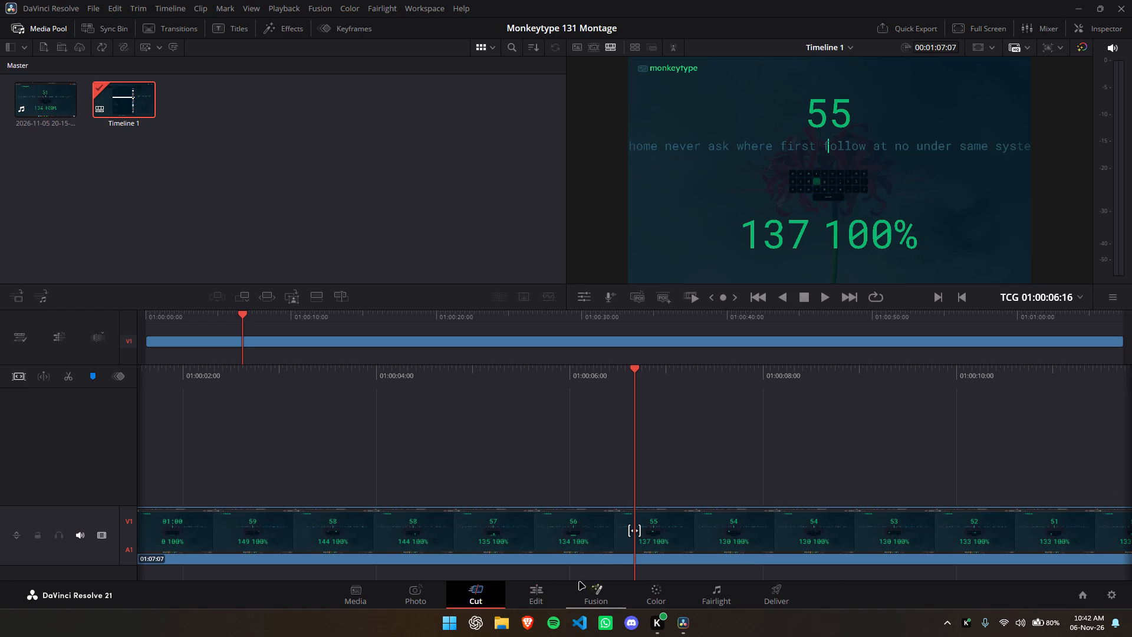
On the Edit page, move the recording clip with its linked audio later, starting at about 01:00:29.
click(535, 588)
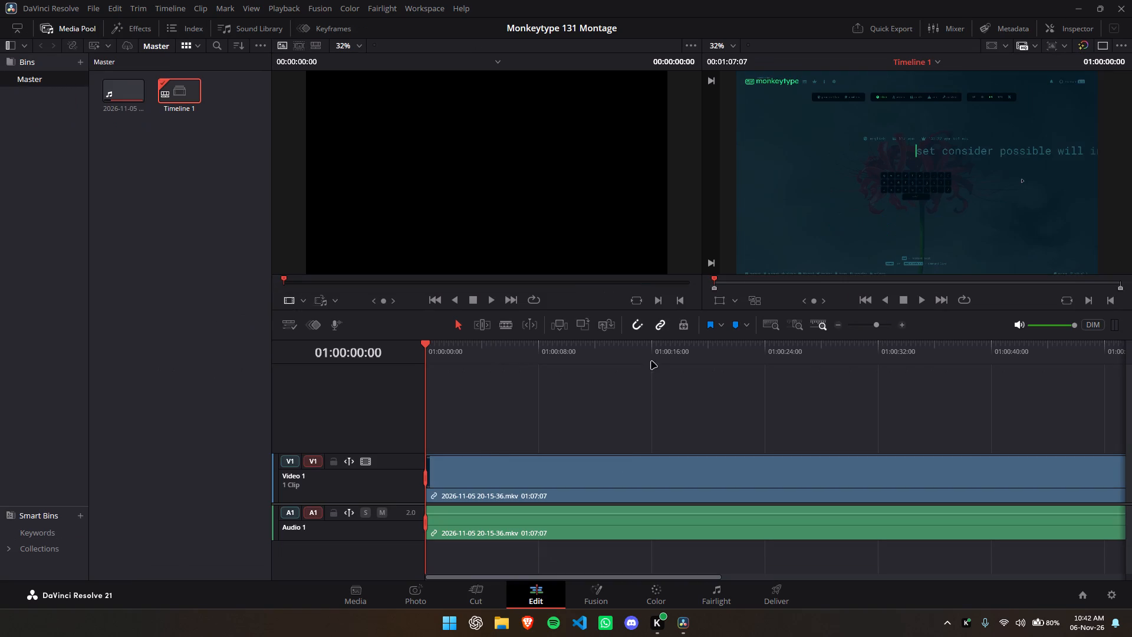
drag(473, 481, 473, 480)
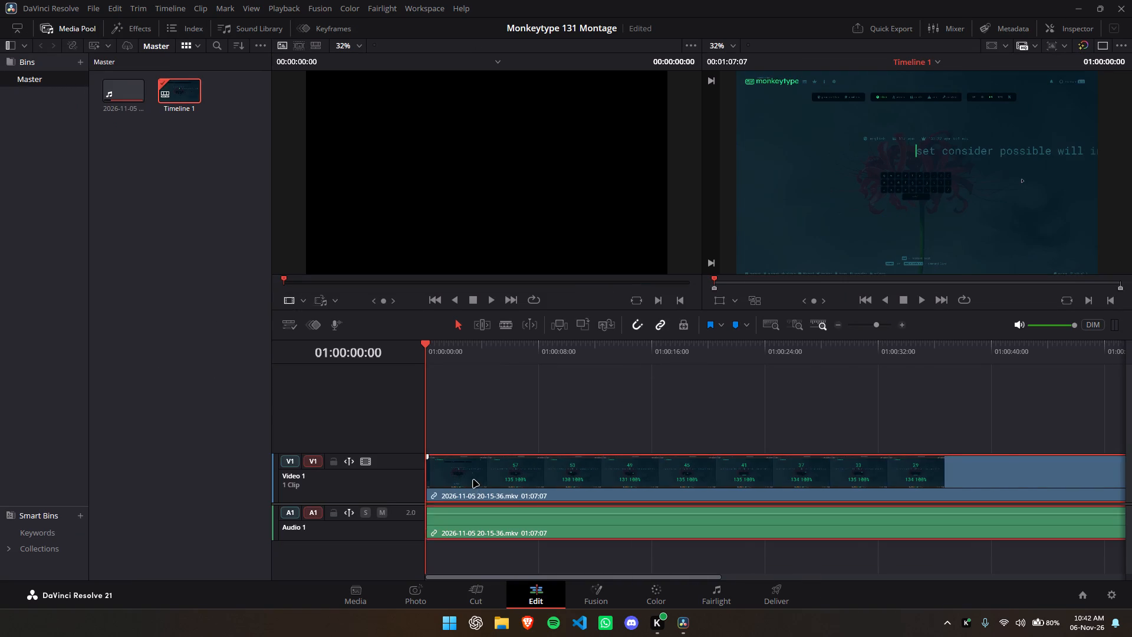
drag(473, 480, 619, 480)
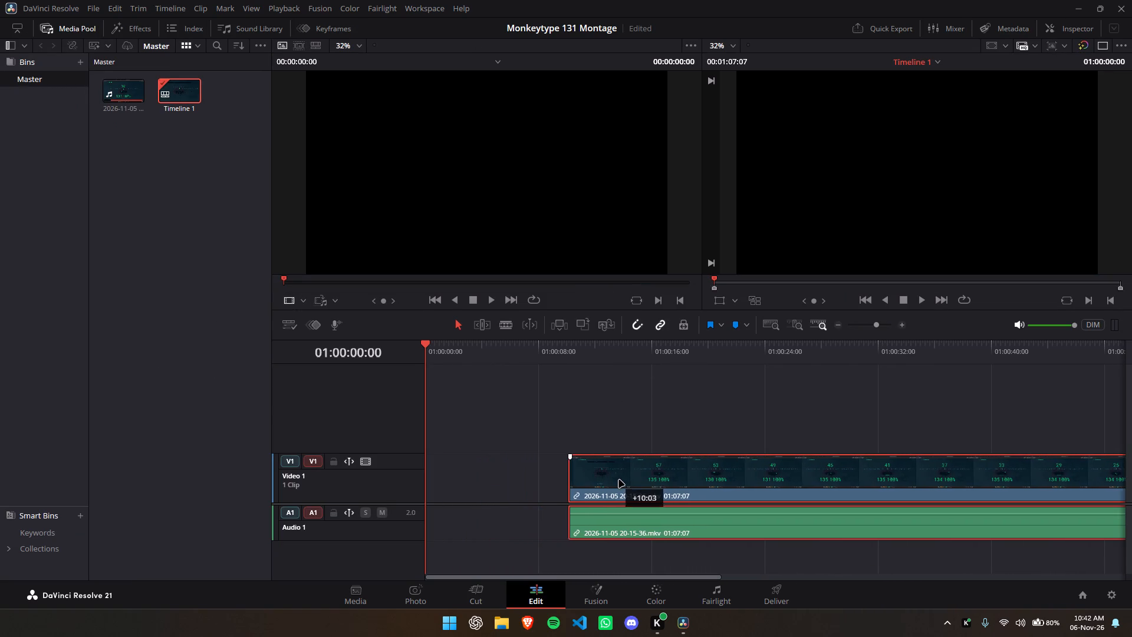
drag(619, 480, 623, 481)
drag(605, 482, 698, 491)
drag(707, 488, 779, 493)
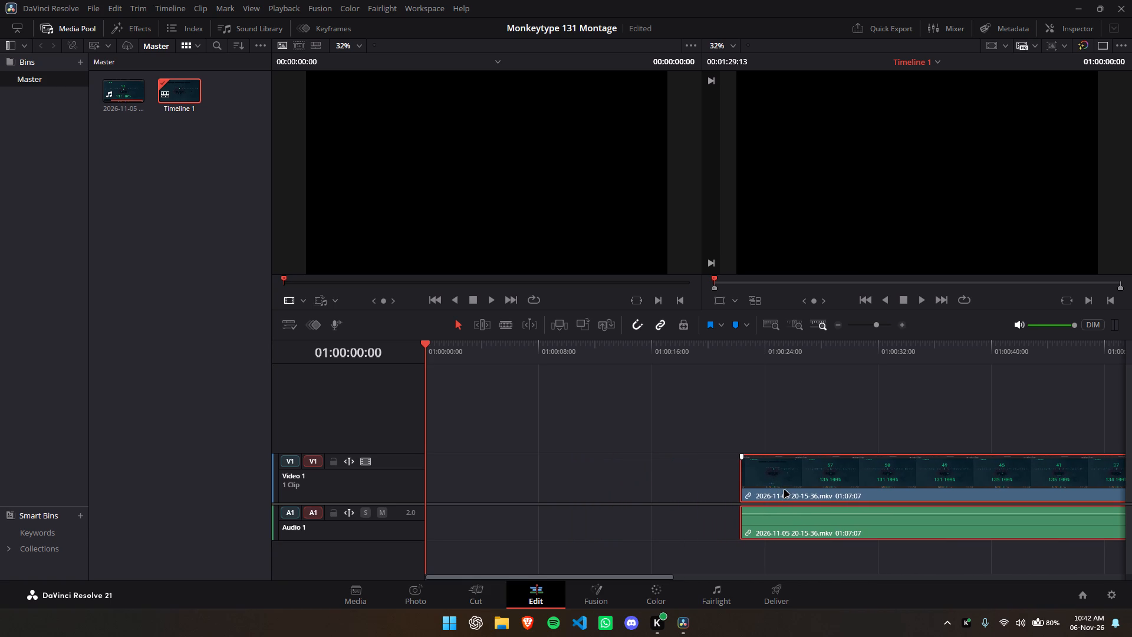
drag(805, 481, 905, 499)
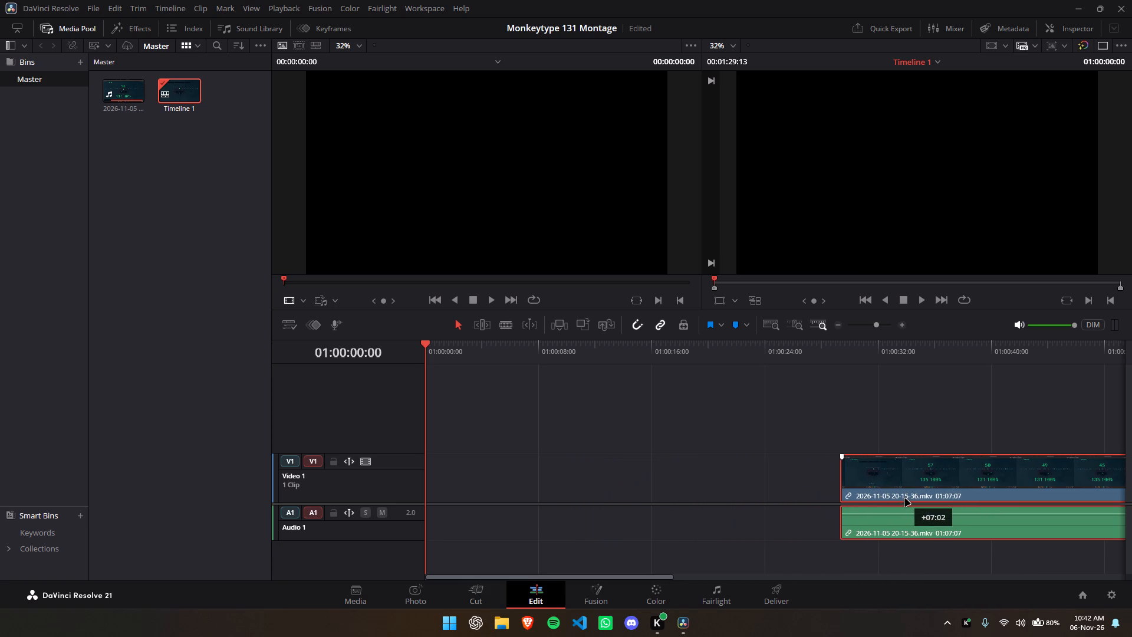
drag(905, 499, 906, 499)
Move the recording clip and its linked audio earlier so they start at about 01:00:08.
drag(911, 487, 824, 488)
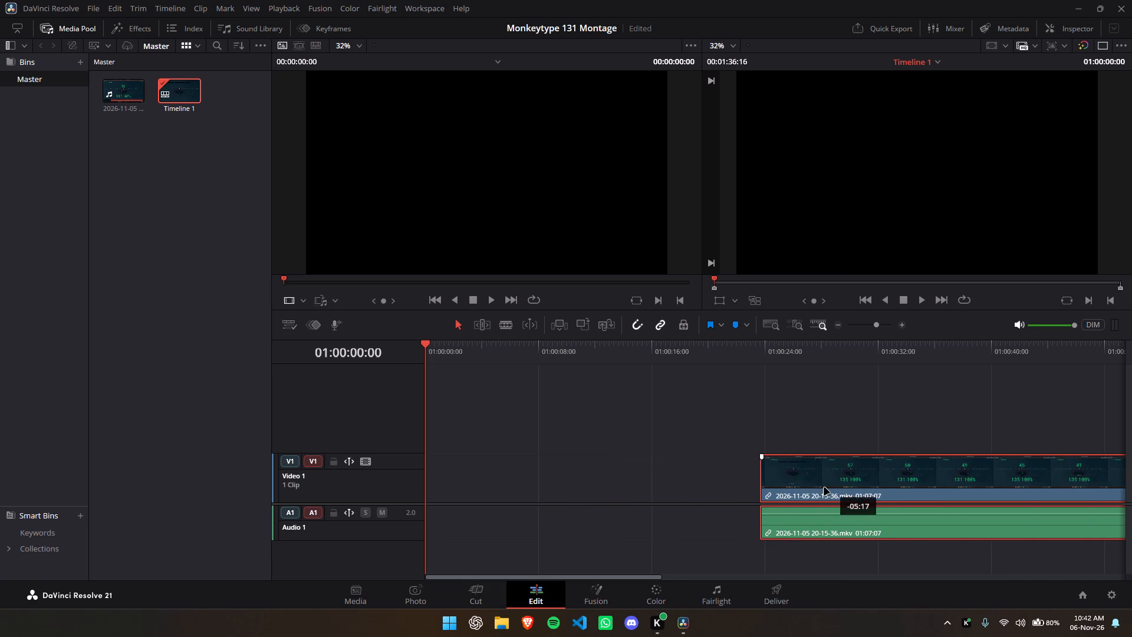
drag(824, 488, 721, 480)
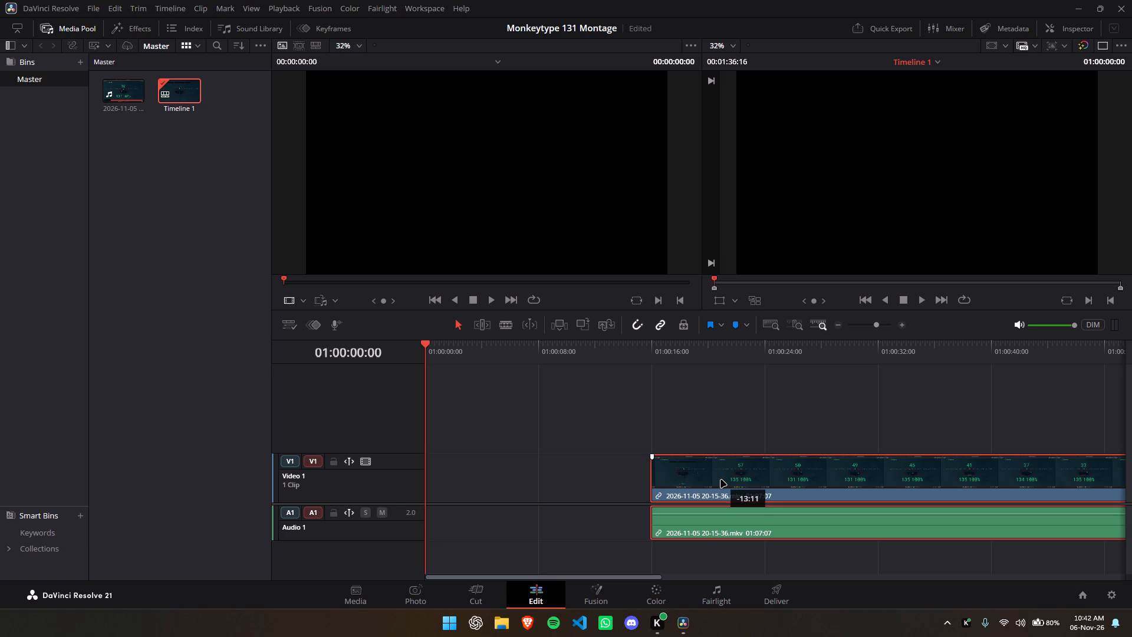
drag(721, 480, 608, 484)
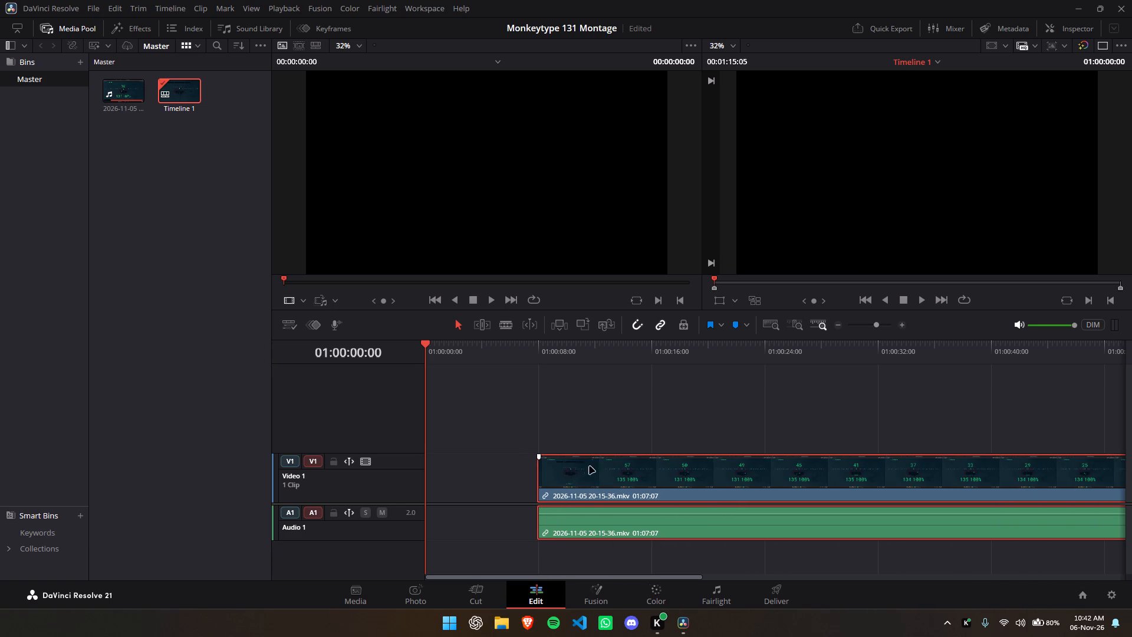
Move the recording clip and its linked audio to start at about 01:00:16 on the timeline.
click(533, 392)
drag(611, 484, 699, 477)
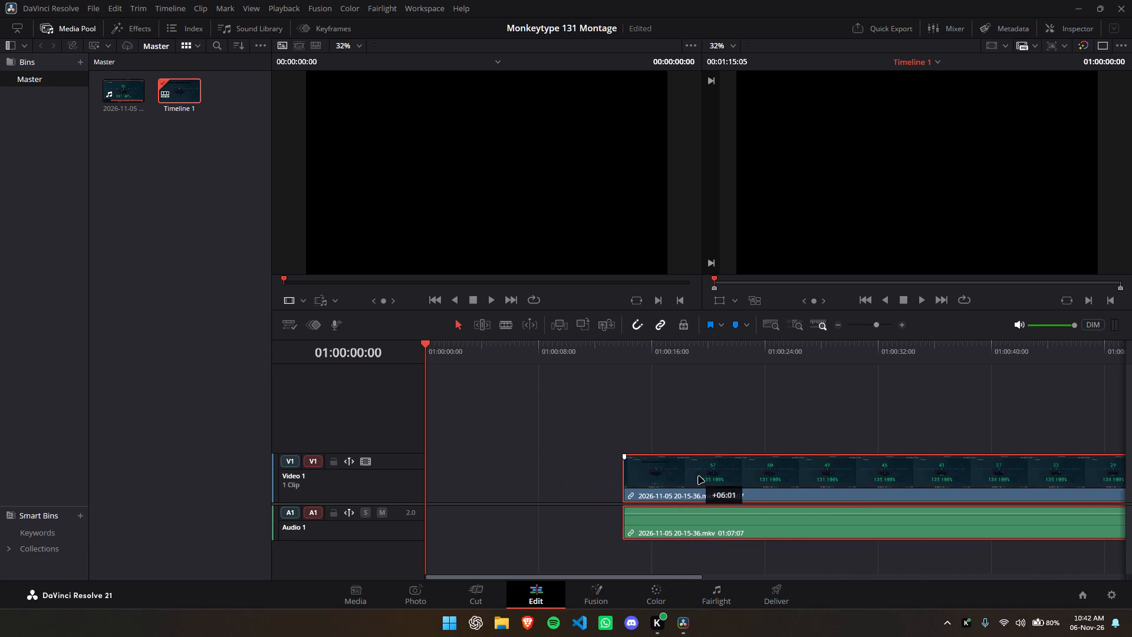
drag(699, 477, 726, 482)
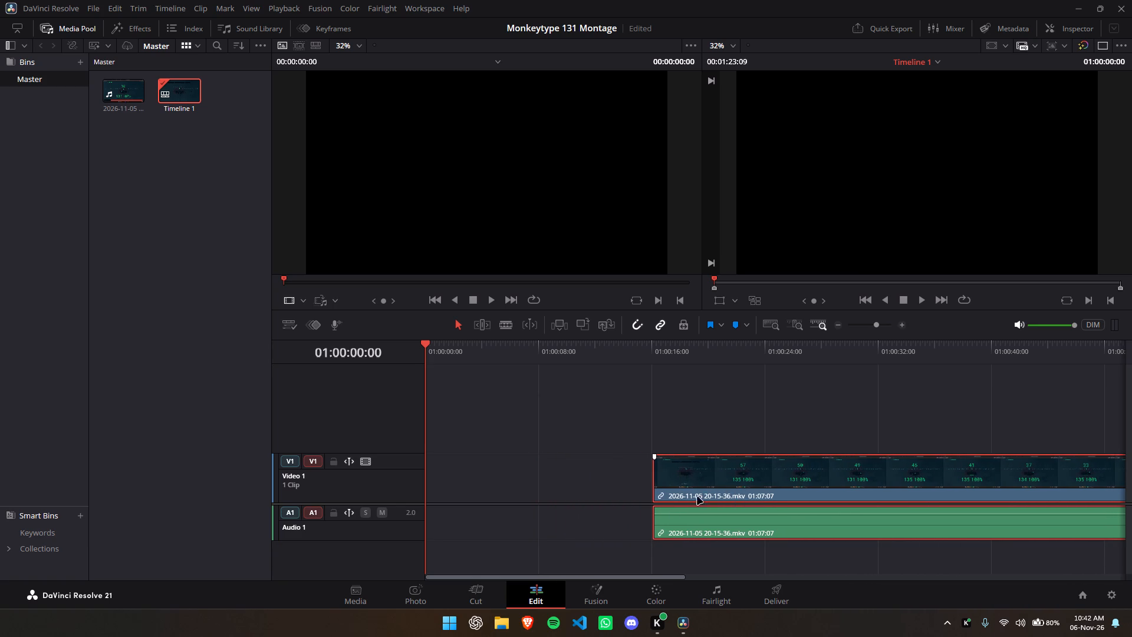
Return to the Cut page and examine the gap at the start of the timeline.
click(473, 594)
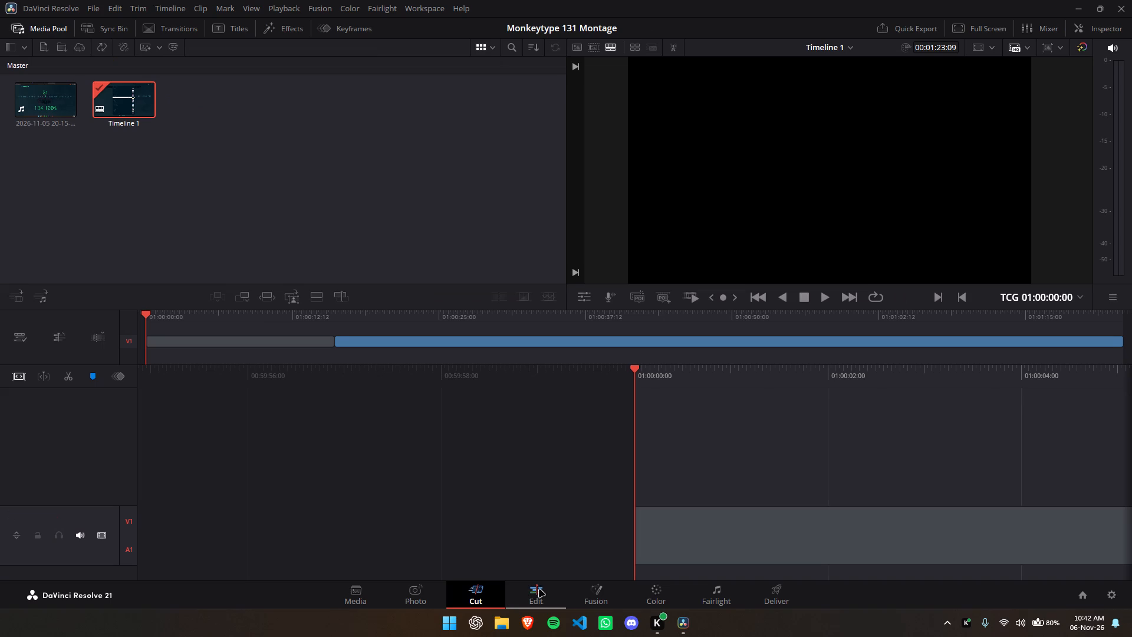
click(771, 452)
scroll(844, 461, down, 2)
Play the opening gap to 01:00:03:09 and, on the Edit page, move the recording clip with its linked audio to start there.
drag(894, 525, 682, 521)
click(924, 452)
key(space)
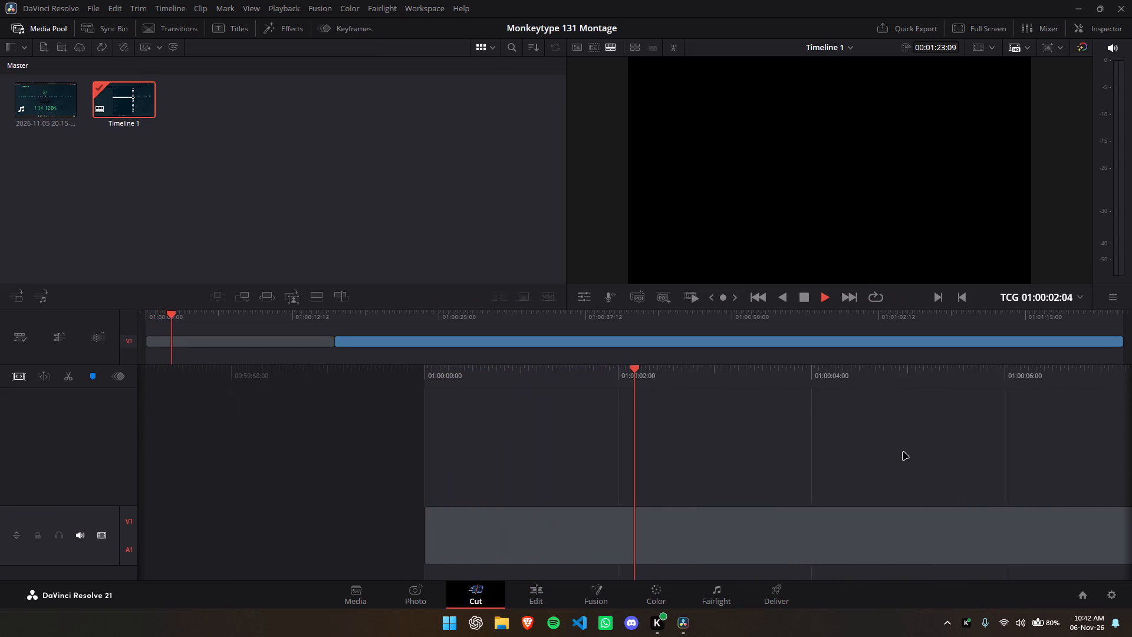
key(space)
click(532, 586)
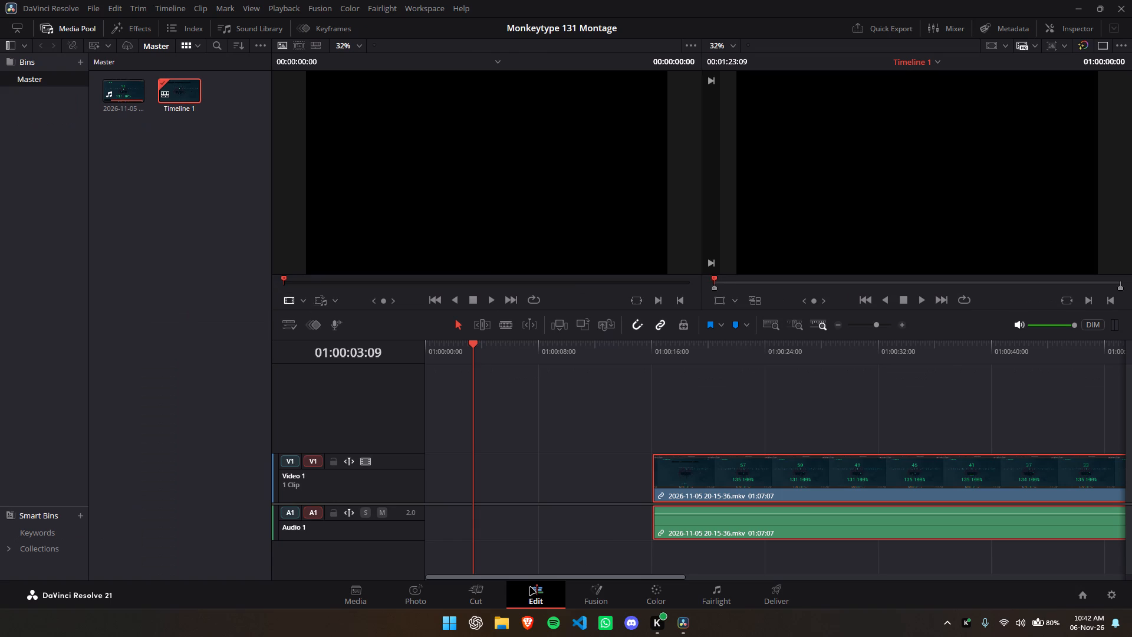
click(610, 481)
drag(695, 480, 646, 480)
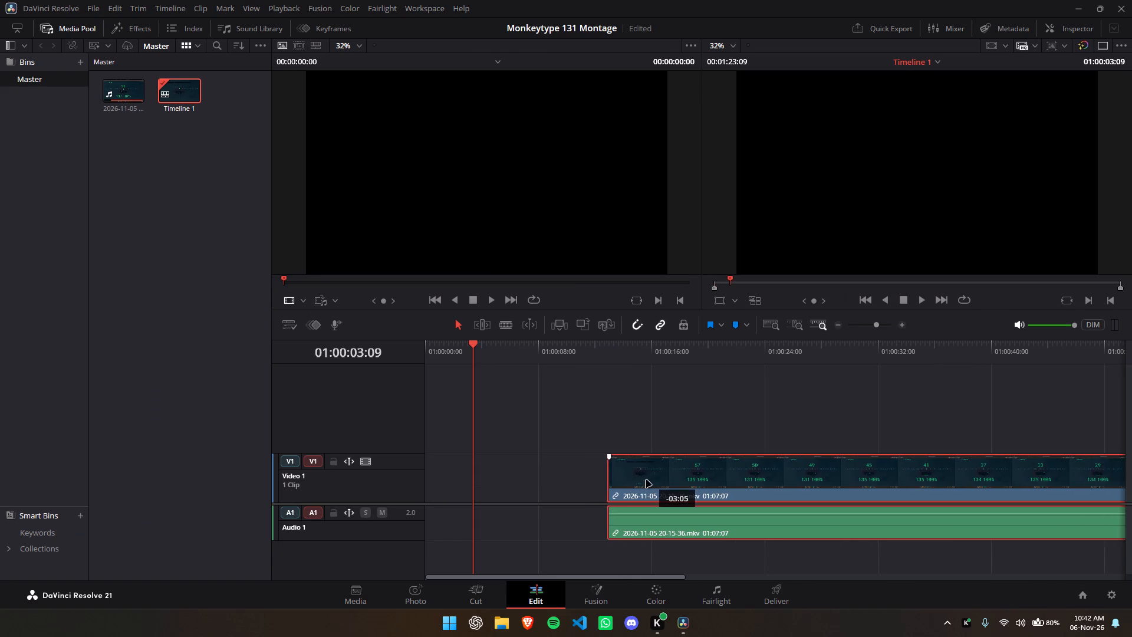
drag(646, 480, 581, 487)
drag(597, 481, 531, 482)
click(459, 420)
Return to the Cut page and play the timeline from its start through the gap into the recording.
drag(471, 343, 412, 358)
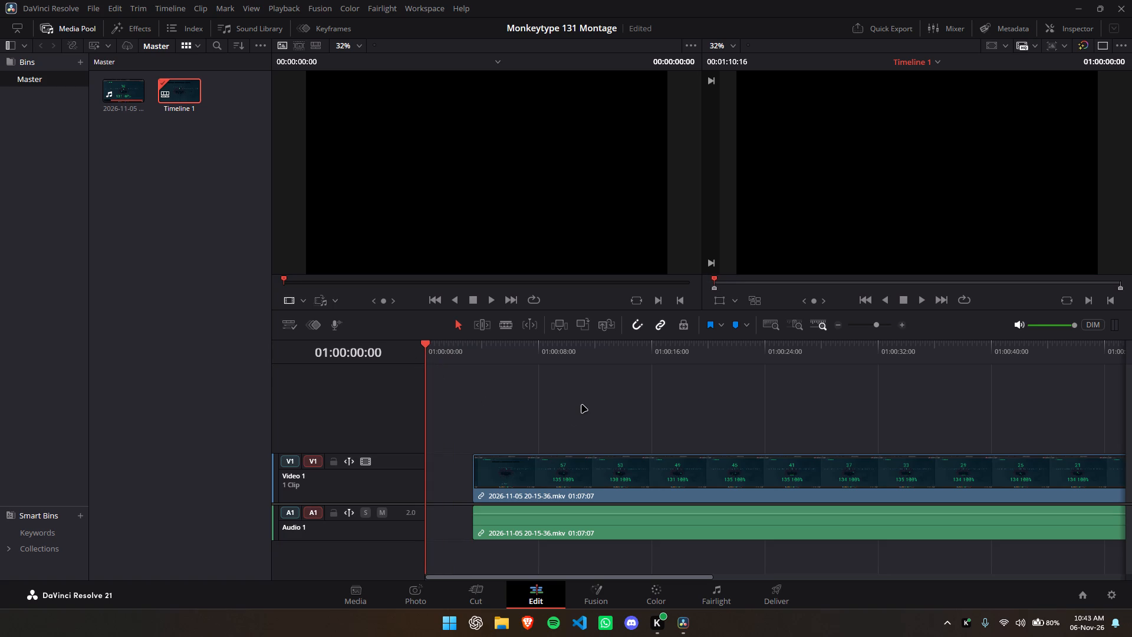
key(space)
click(465, 597)
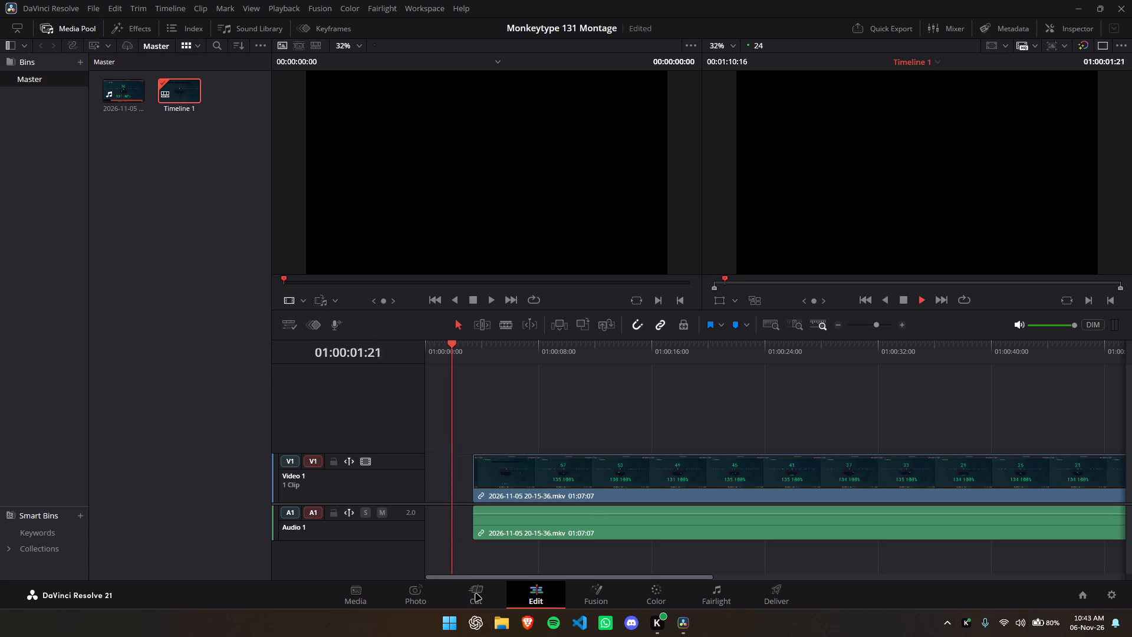
click(477, 593)
key(space)
click(477, 593)
key(space)
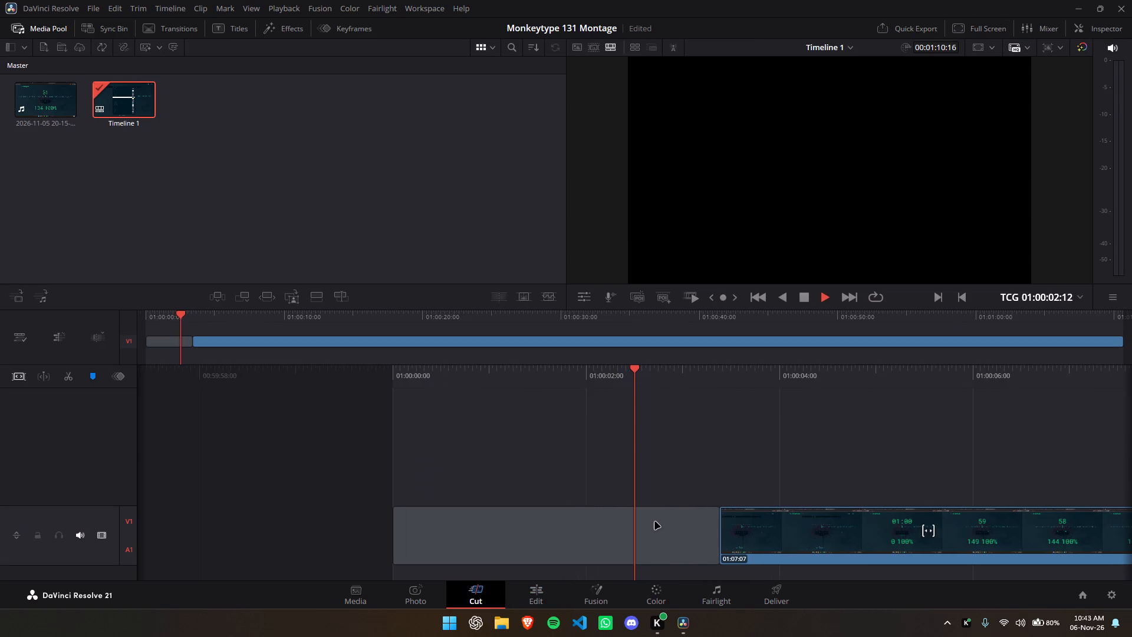
drag(726, 421, 1109, 465)
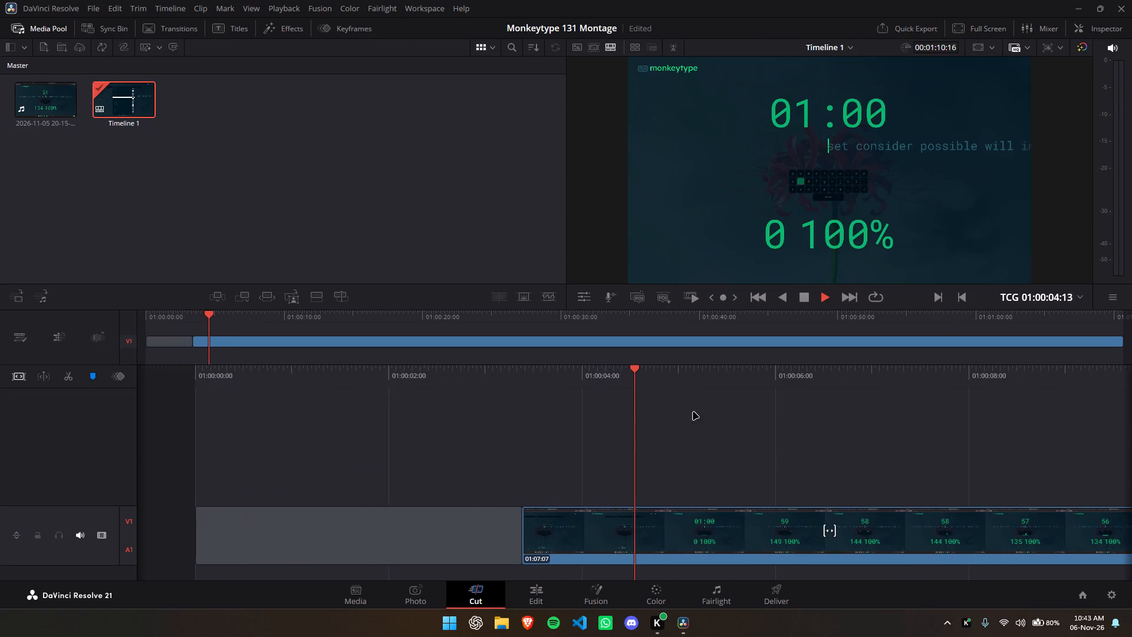
drag(709, 416, 941, 422)
drag(634, 370, 495, 403)
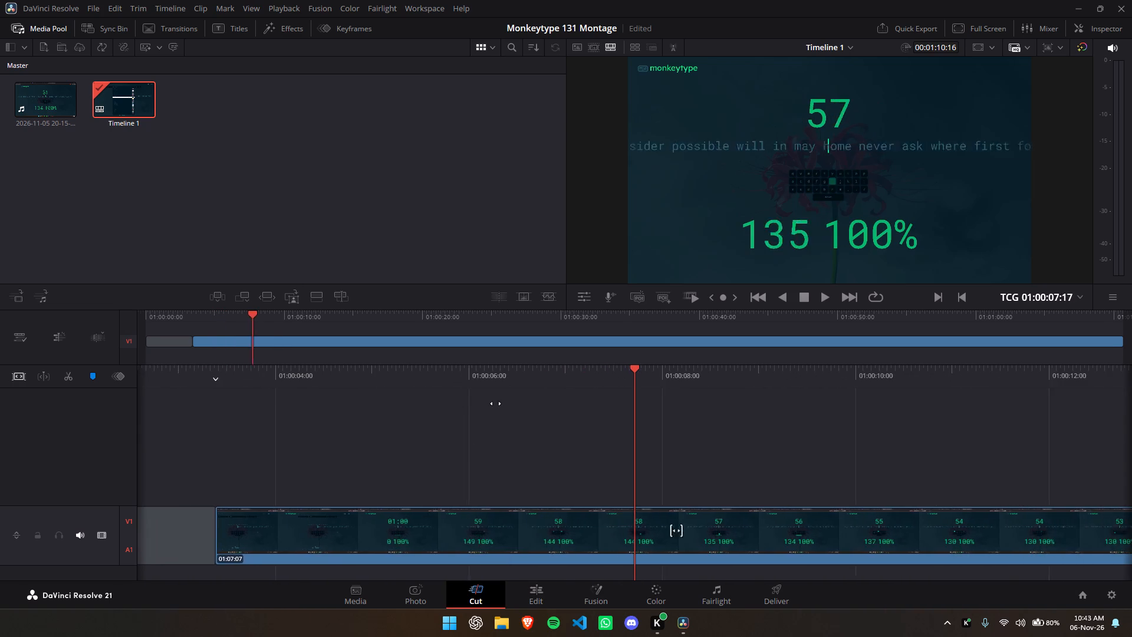
drag(495, 403, 1131, 403)
drag(709, 438, 927, 447)
key(space)
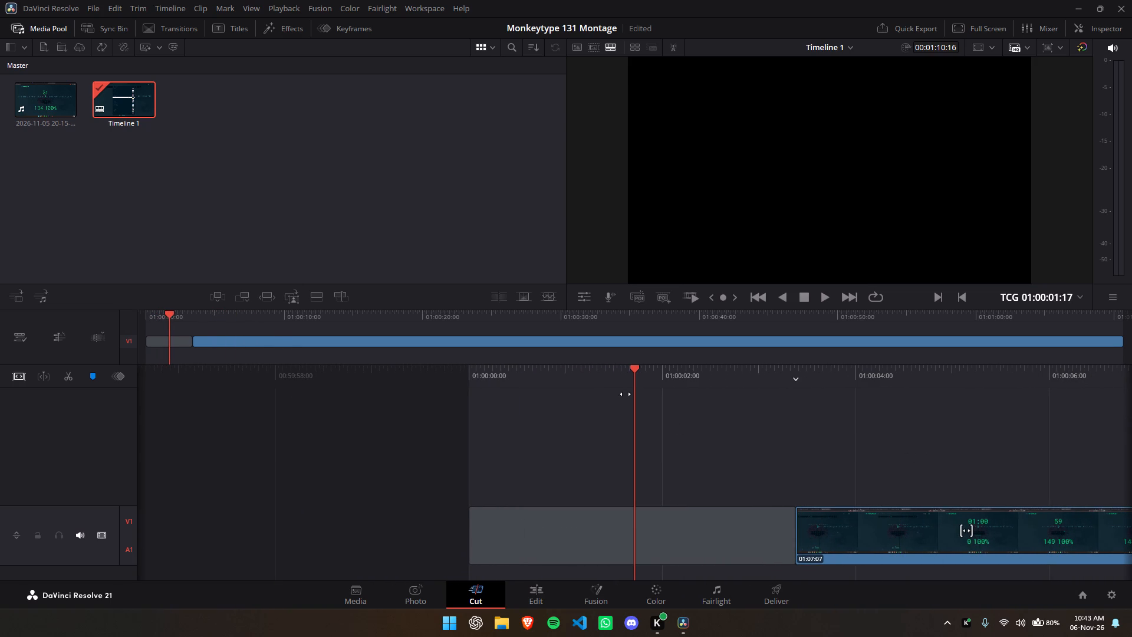
drag(634, 368, 902, 403)
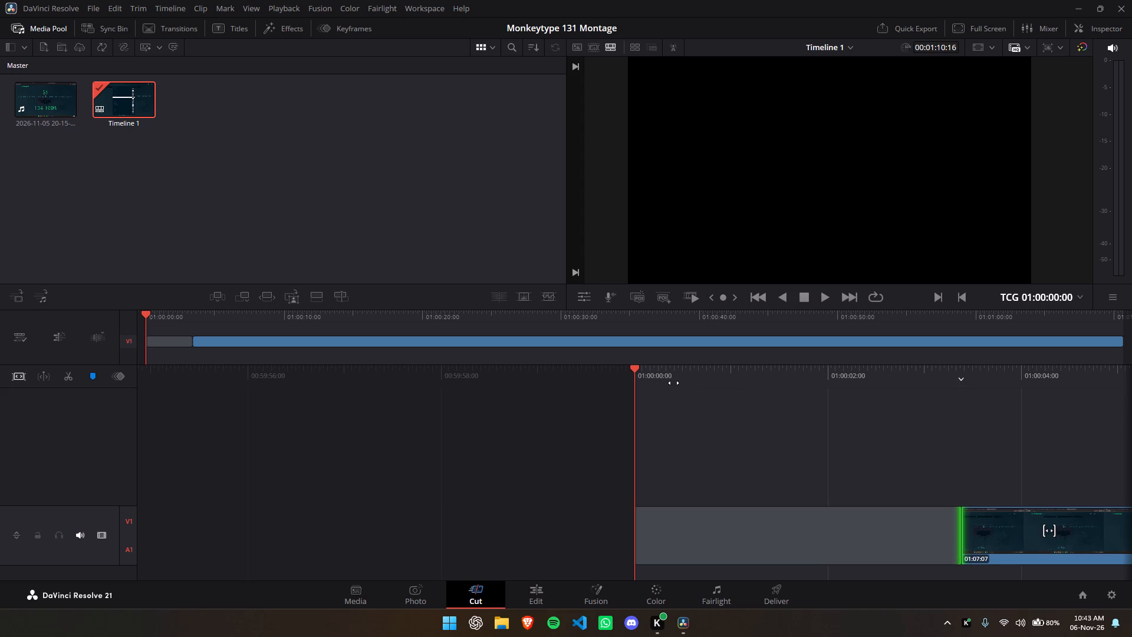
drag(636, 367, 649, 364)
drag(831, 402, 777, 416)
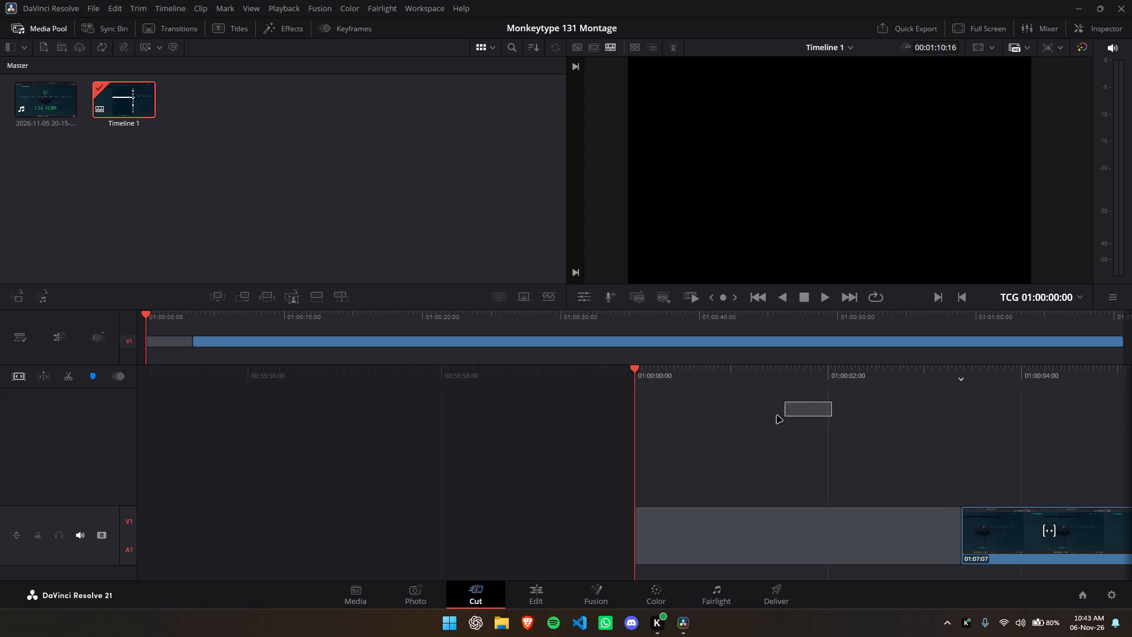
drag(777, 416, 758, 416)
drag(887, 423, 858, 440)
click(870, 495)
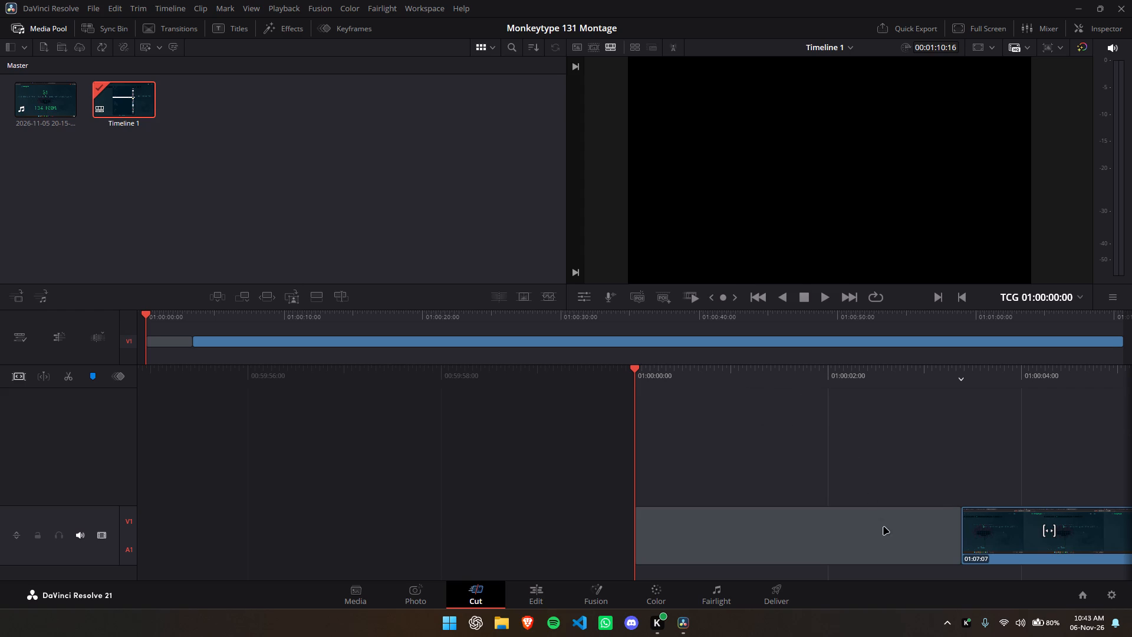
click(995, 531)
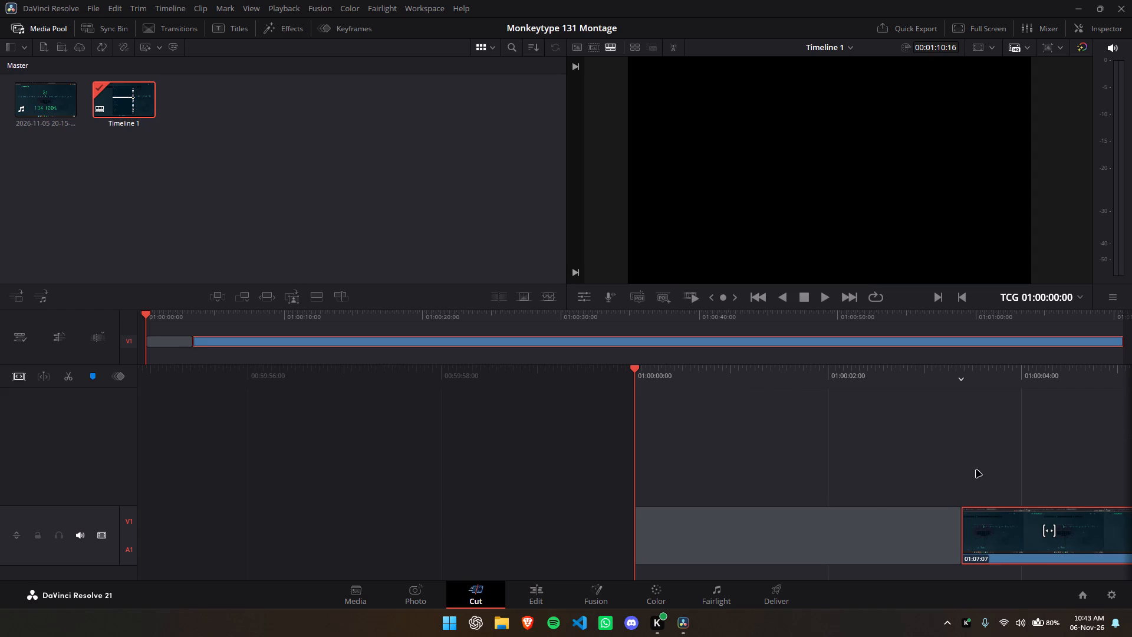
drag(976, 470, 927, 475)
Scrub through the opening gap and the first frames of the recording clip to examine the gap's length.
scroll(923, 475, down, 2)
scroll(913, 476, up, 6)
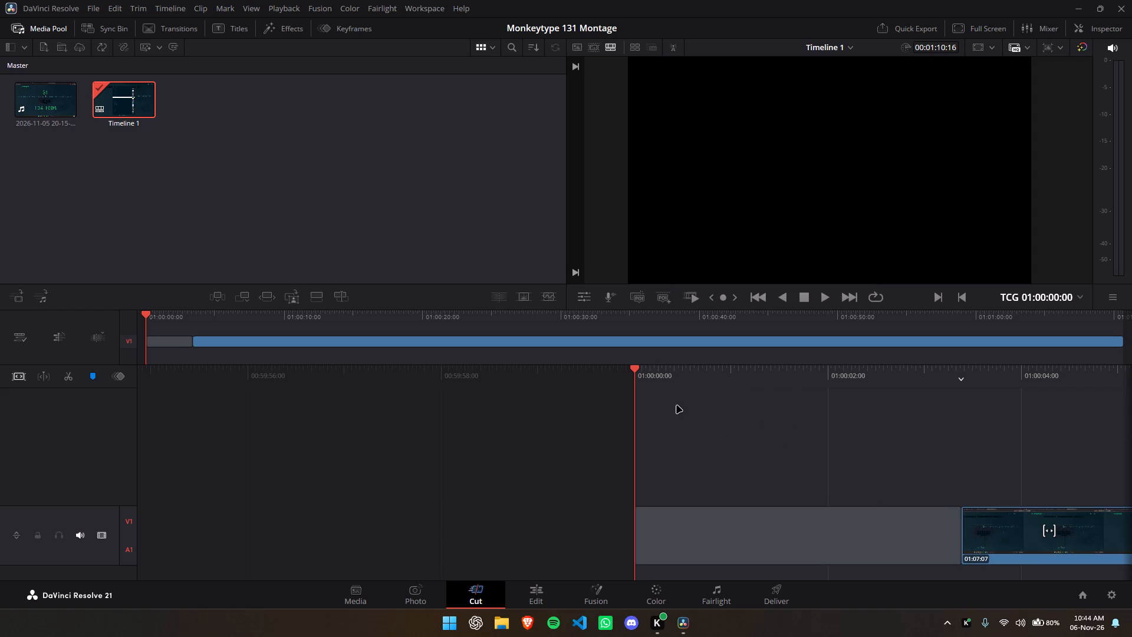
ctrl+scroll(677, 406, down, 1)
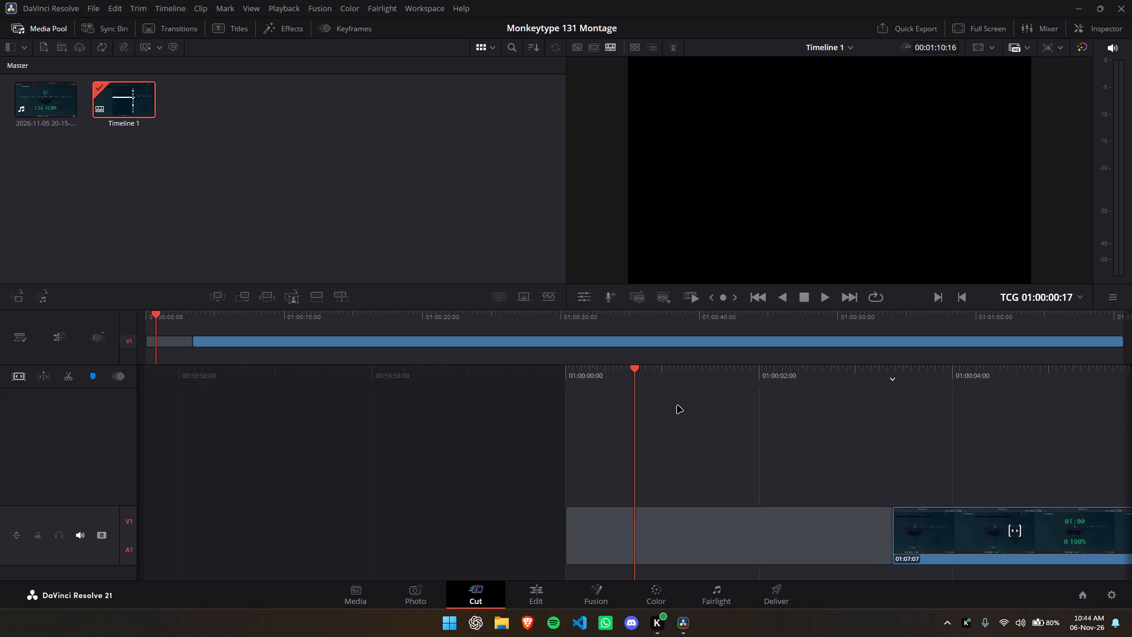
ctrl+scroll(678, 406, down, 3)
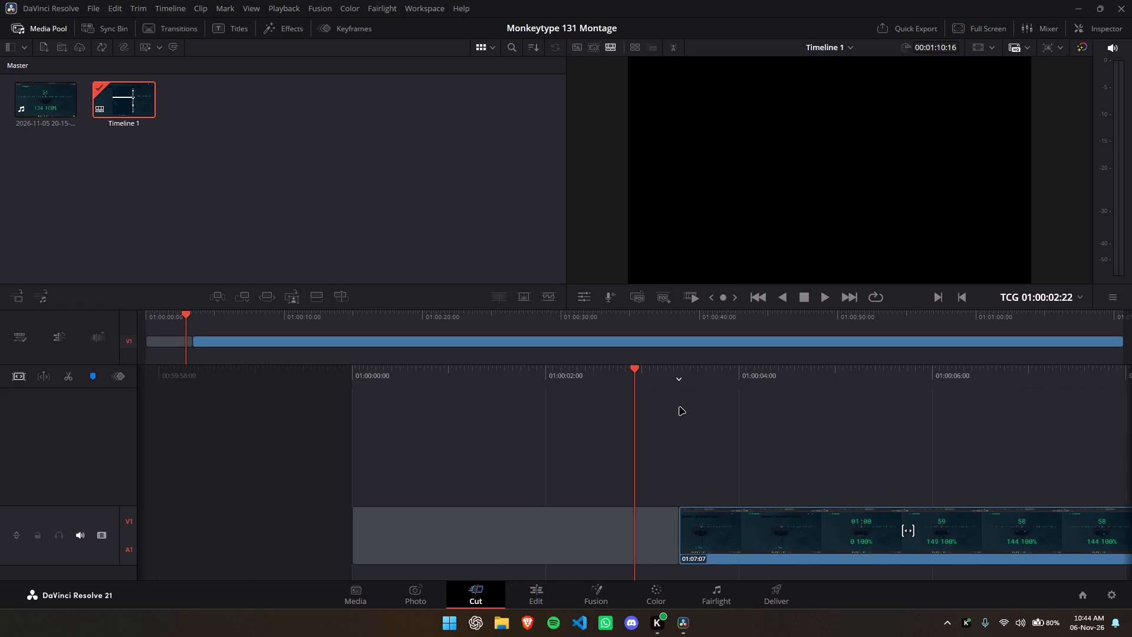
ctrl+scroll(680, 408, down, 2)
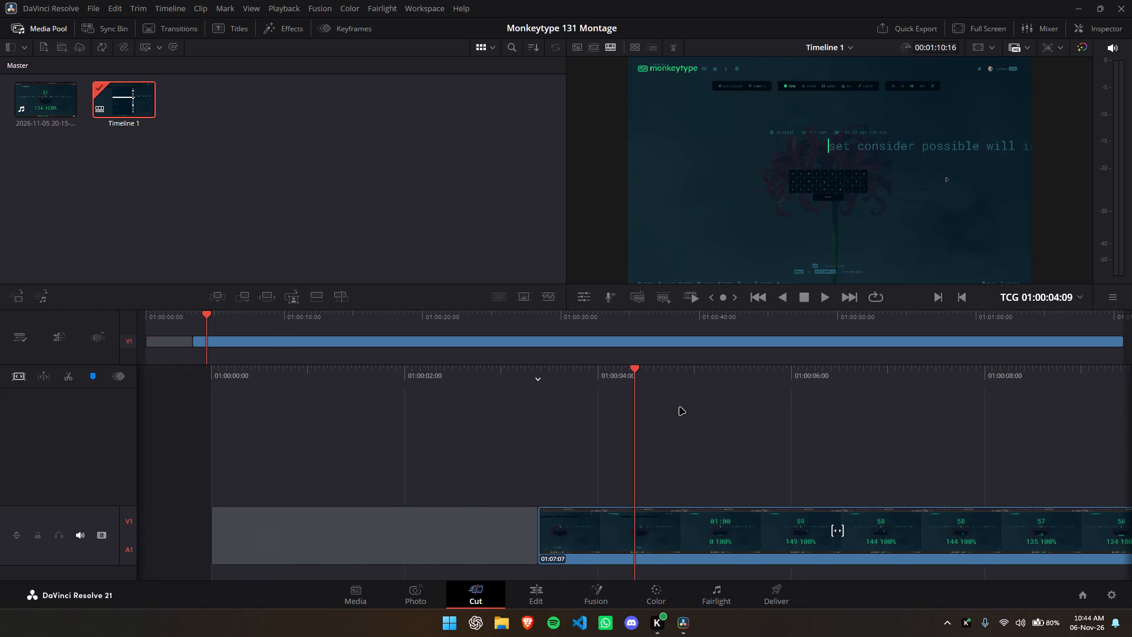
ctrl+scroll(680, 408, up, 2)
ctrl+scroll(680, 408, down, 1)
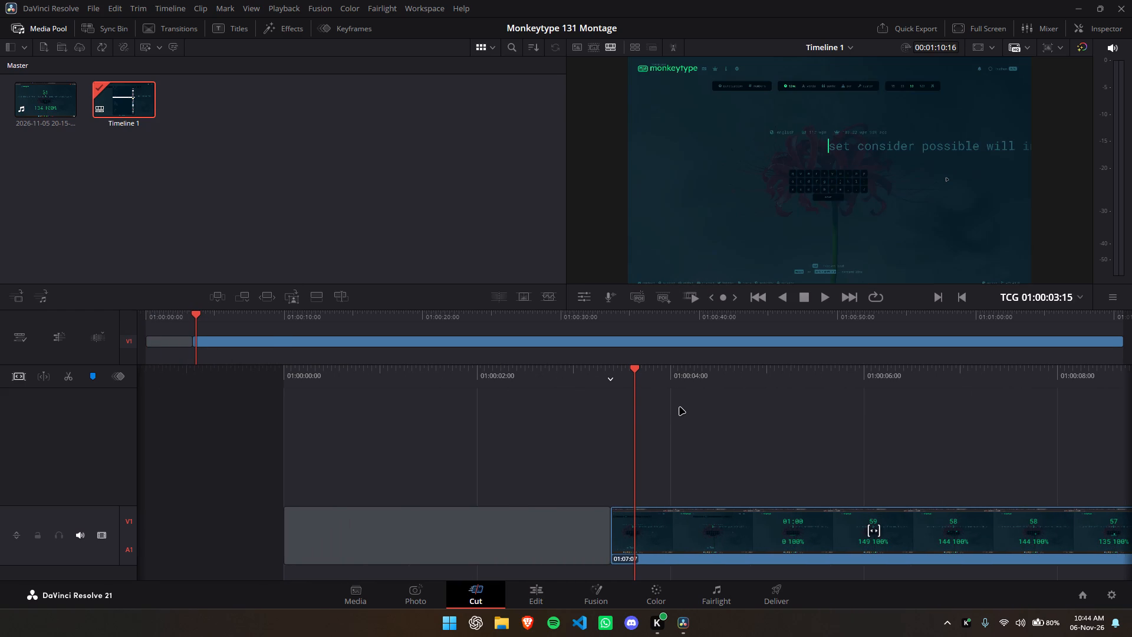
click(580, 373)
drag(581, 373, 641, 376)
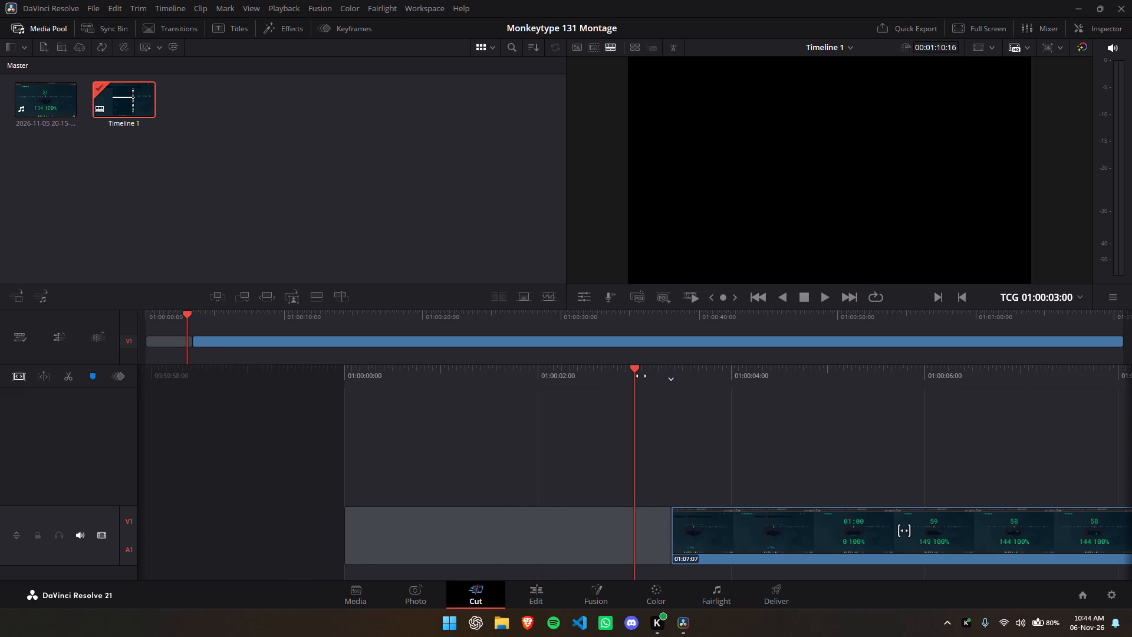
drag(641, 376, 643, 377)
drag(643, 377, 649, 380)
drag(640, 380, 653, 379)
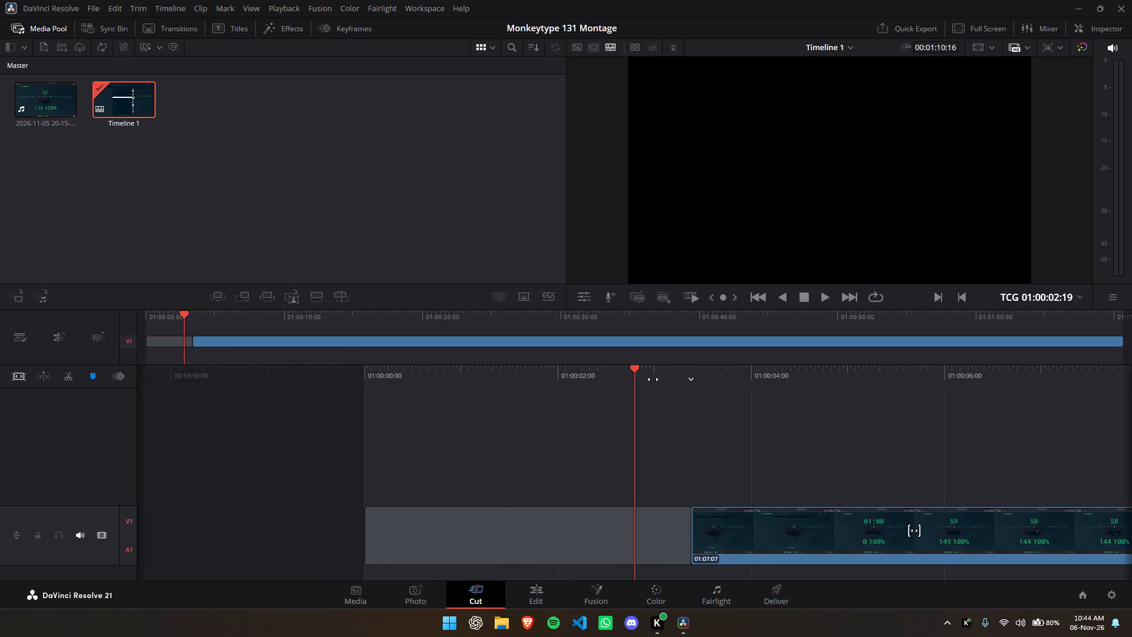
drag(653, 379, 665, 379)
drag(647, 379, 716, 386)
drag(687, 389, 719, 390)
key(space)
key(space)
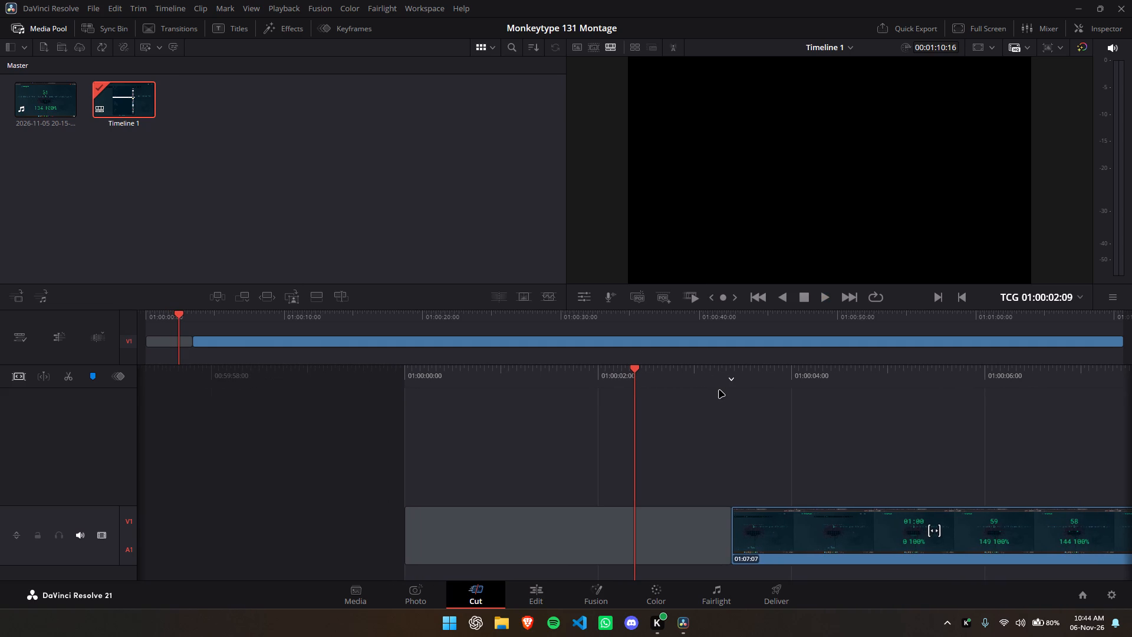
Go back towards the timeline start and play the opening gap in short stretches to judge its timing.
drag(685, 381, 710, 383)
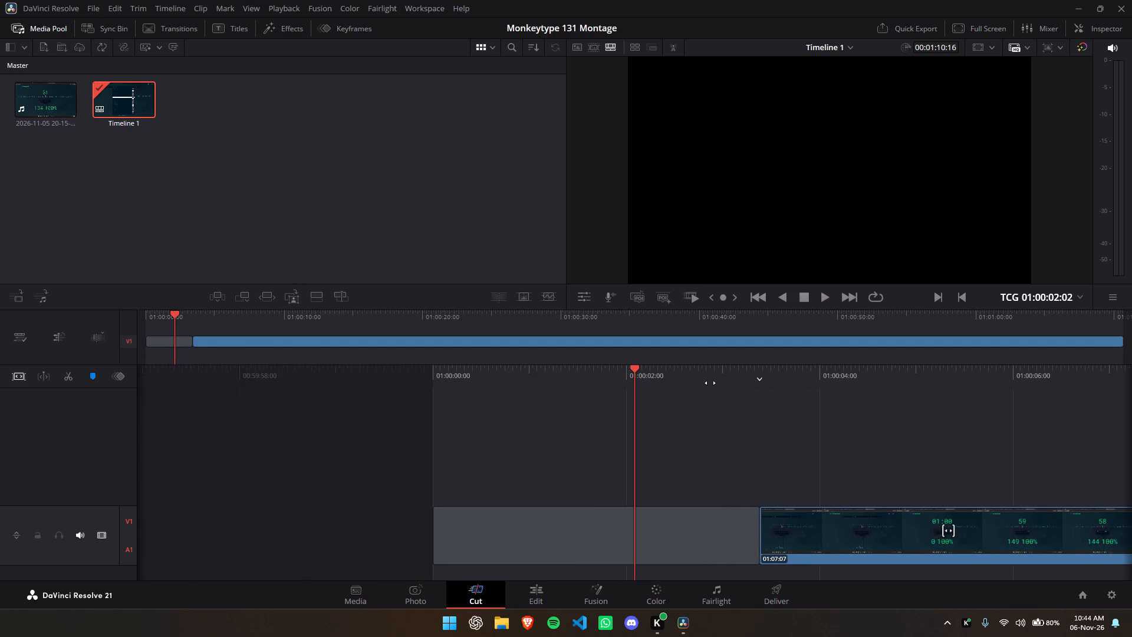
drag(710, 383, 808, 403)
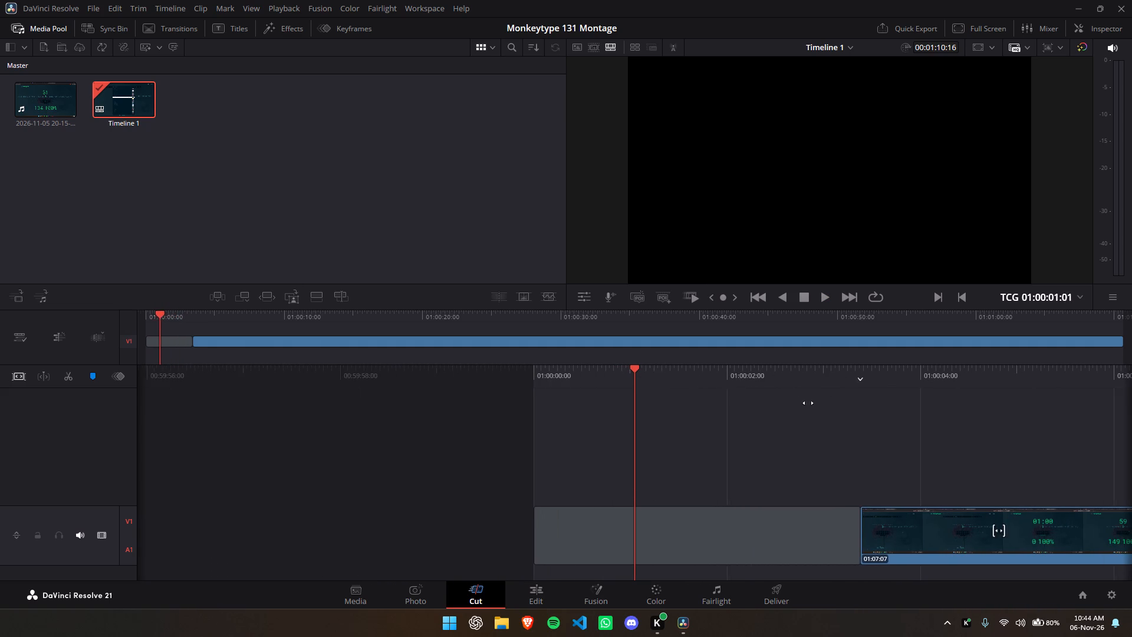
drag(808, 403, 904, 413)
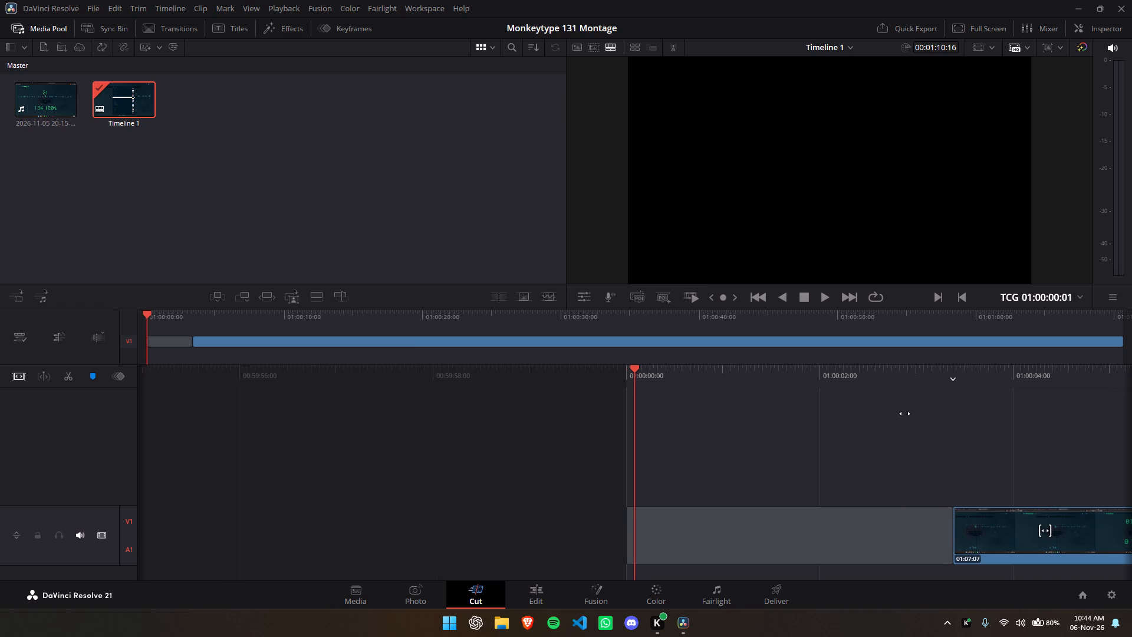
drag(904, 413, 870, 421)
key(space)
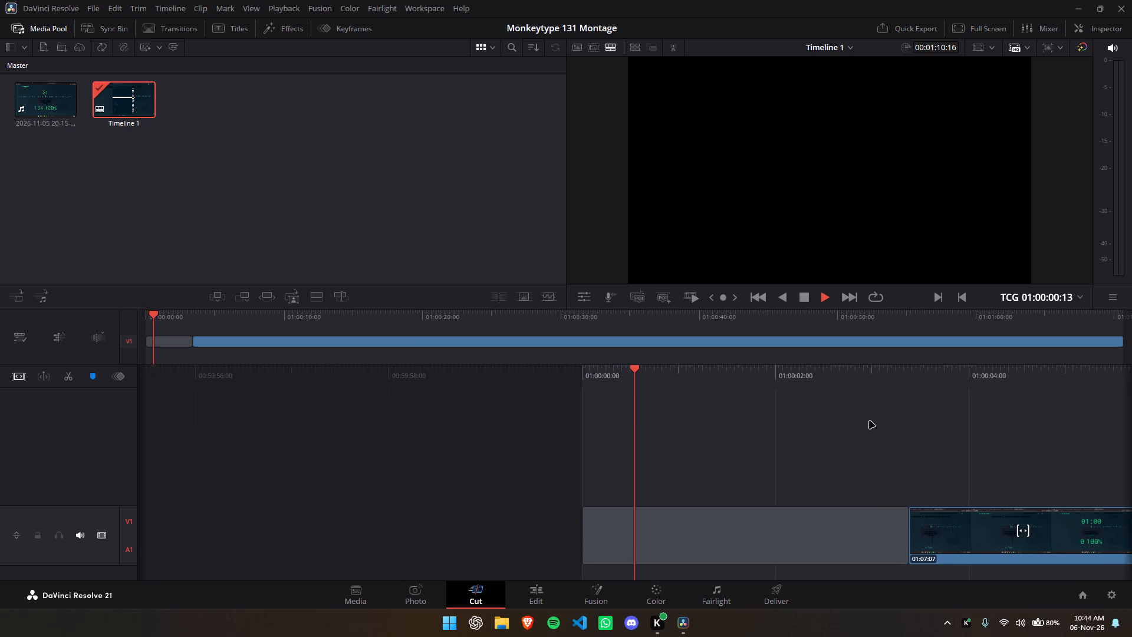
key(space)
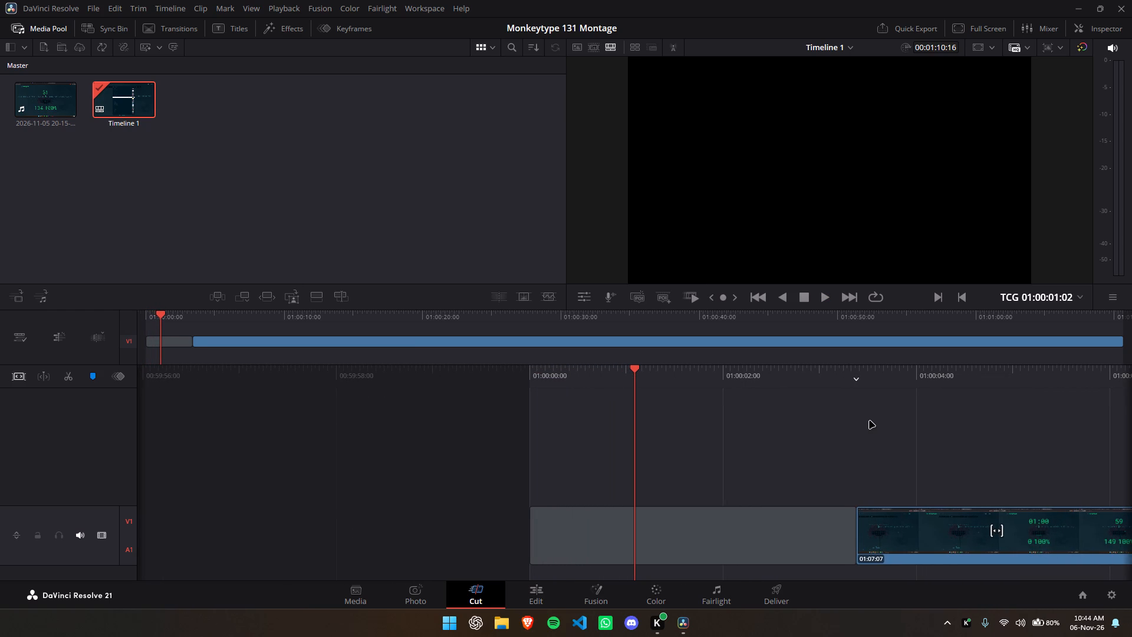
key(space)
key(space)
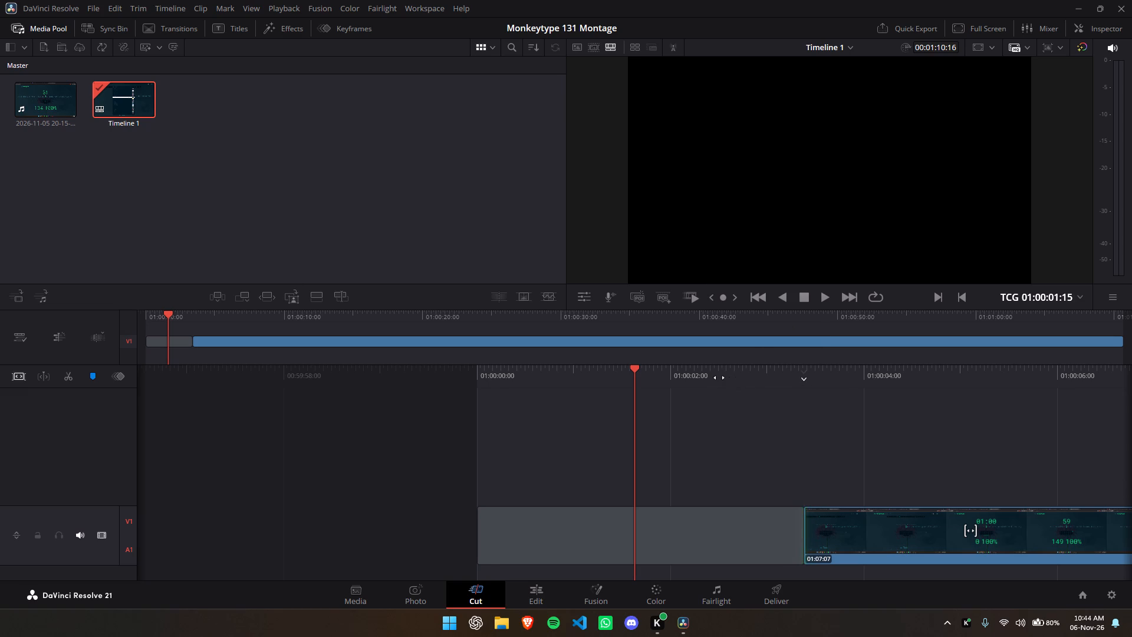
drag(719, 377, 887, 389)
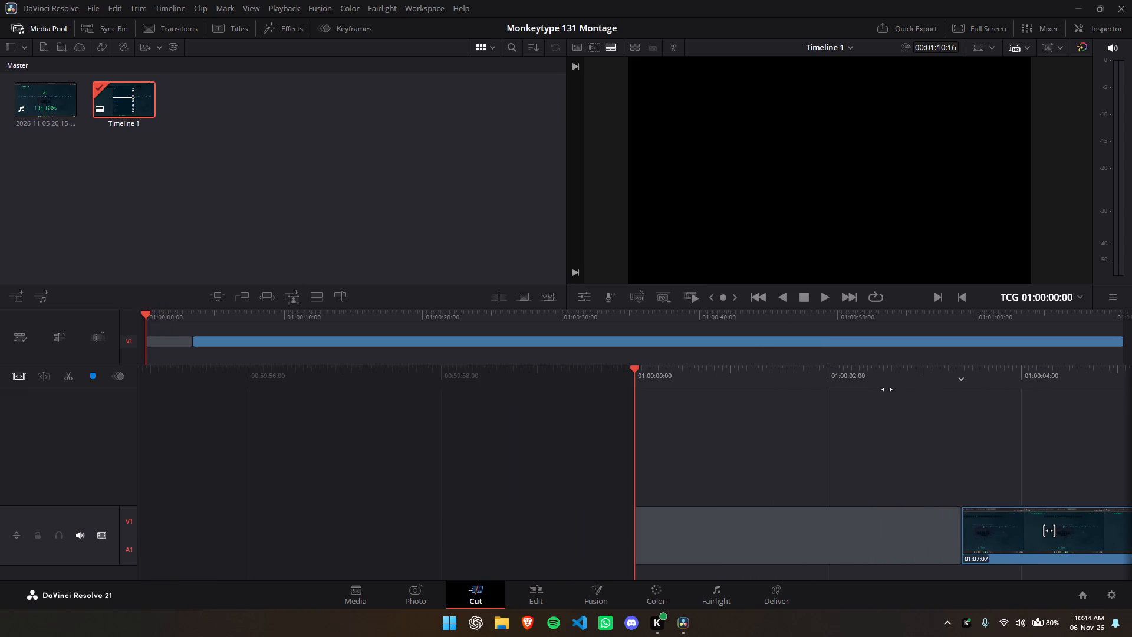
Move the recording clip to start at 01:00:03:00 on the timeline and play the opening gap from the beginning.
drag(887, 389, 549, 401)
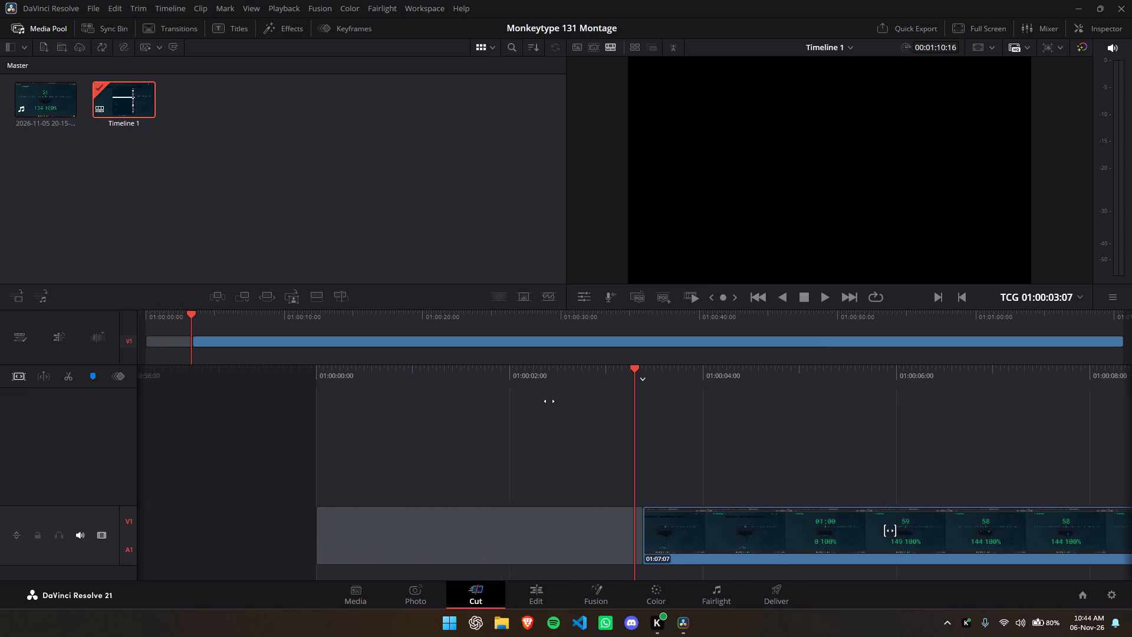
drag(549, 401, 586, 396)
drag(725, 538, 696, 537)
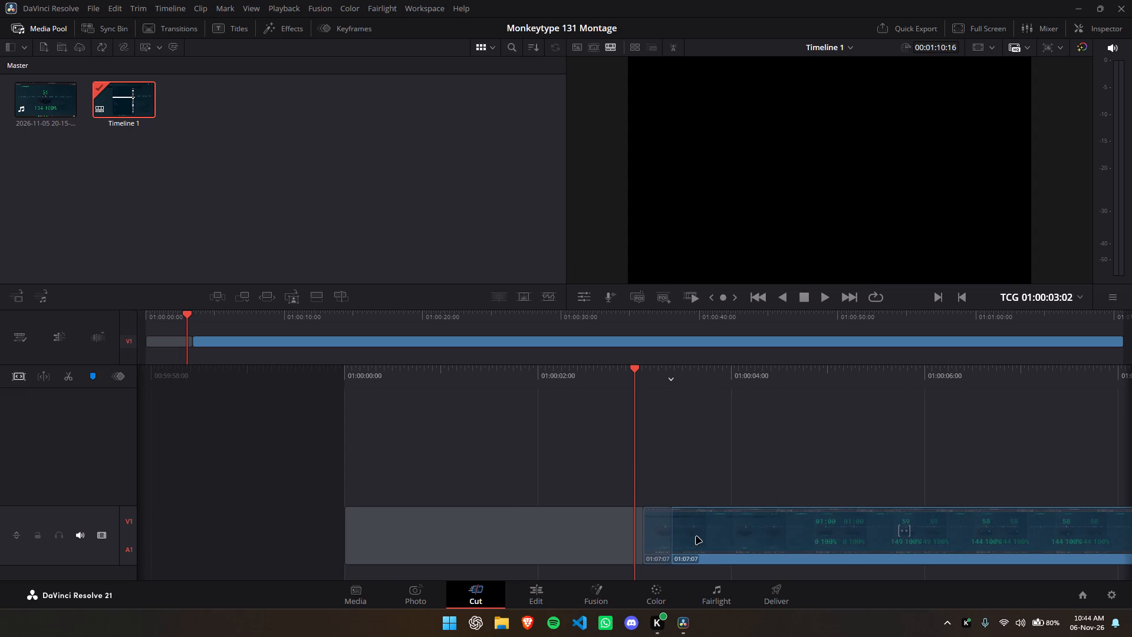
drag(696, 537, 686, 537)
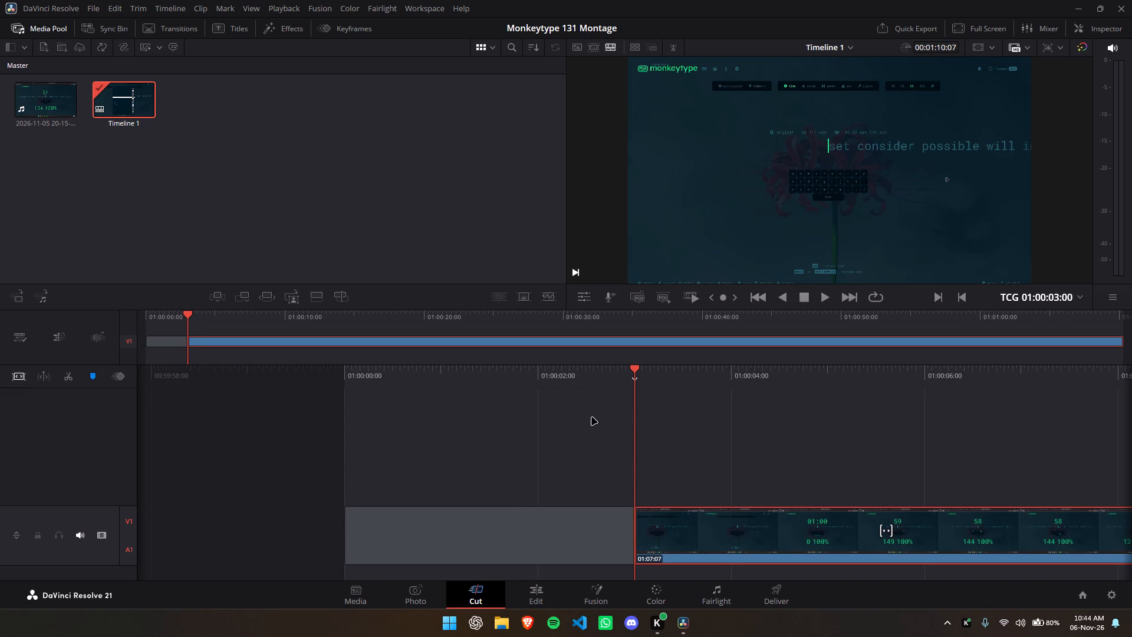
drag(592, 418, 700, 419)
drag(686, 422, 774, 423)
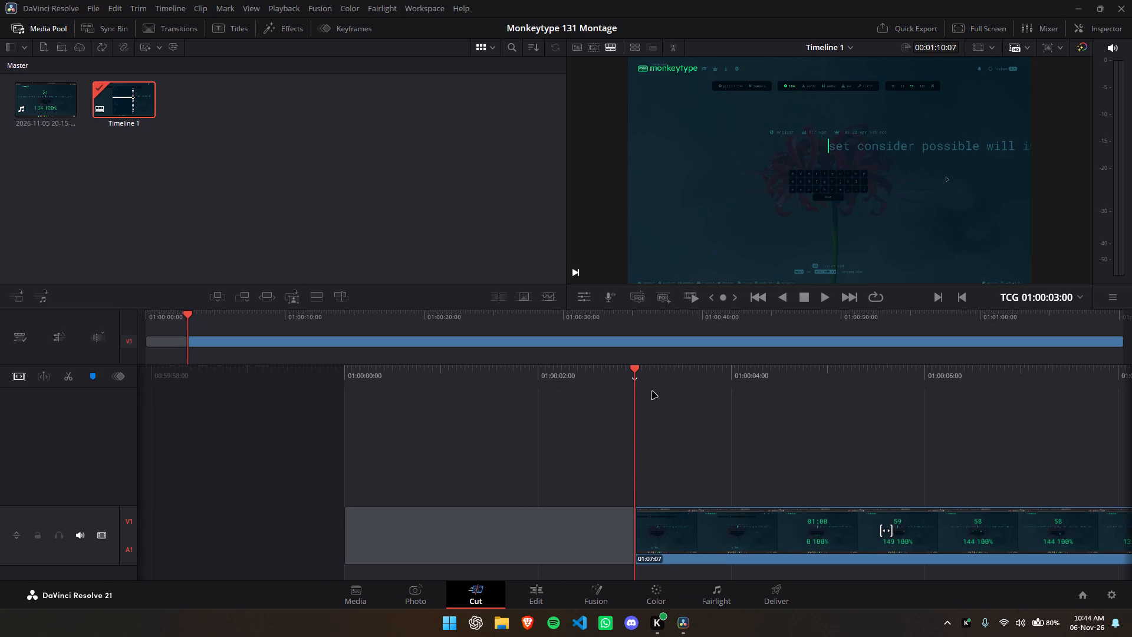
drag(636, 367, 1017, 400)
key(space)
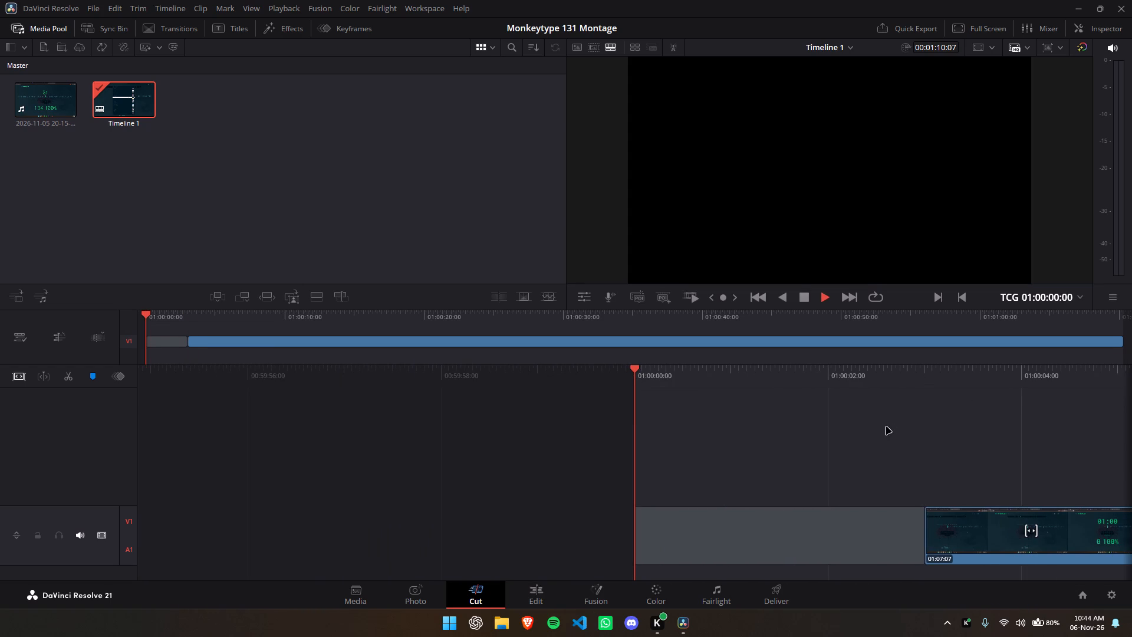
key(space)
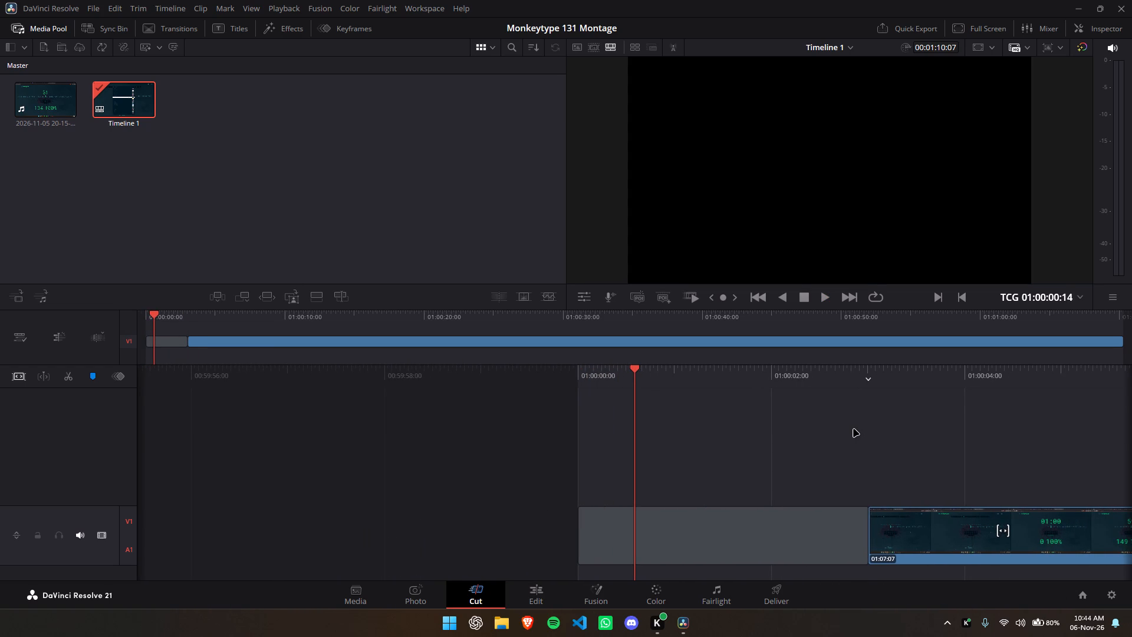
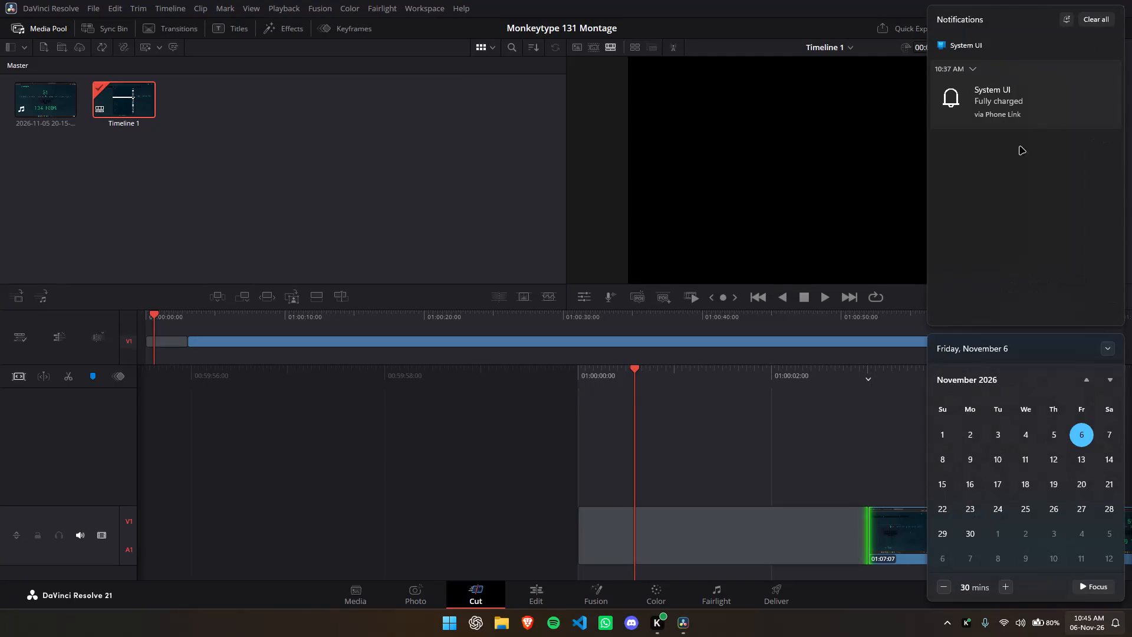
Clear all system notifications and dismiss the notification and calendar flyout to return to the timeline.
click(1107, 22)
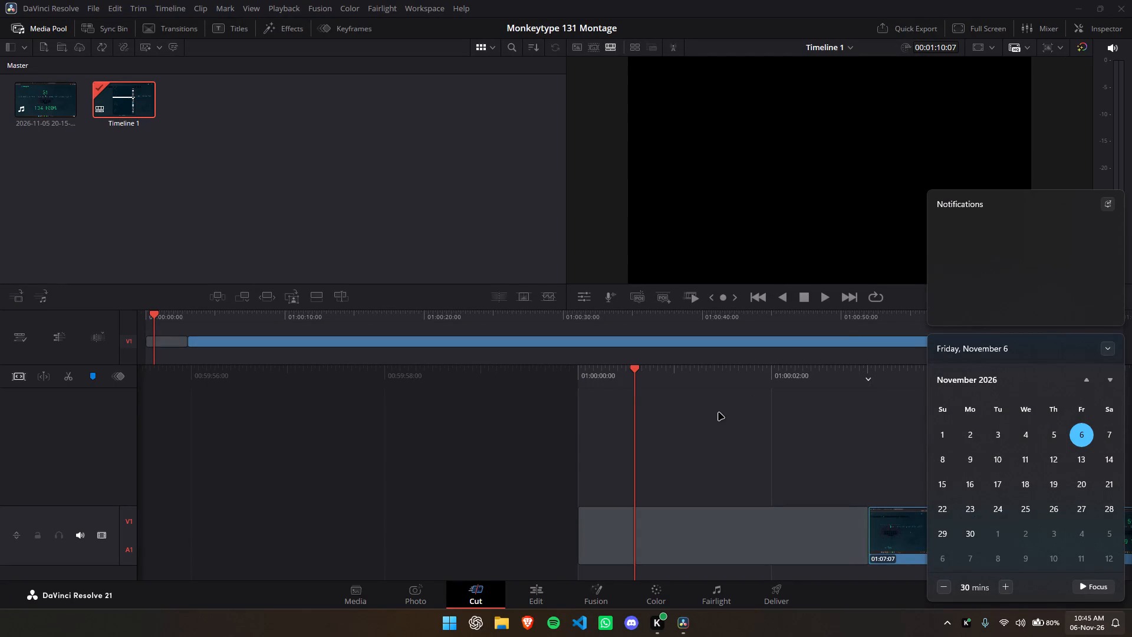
click(719, 413)
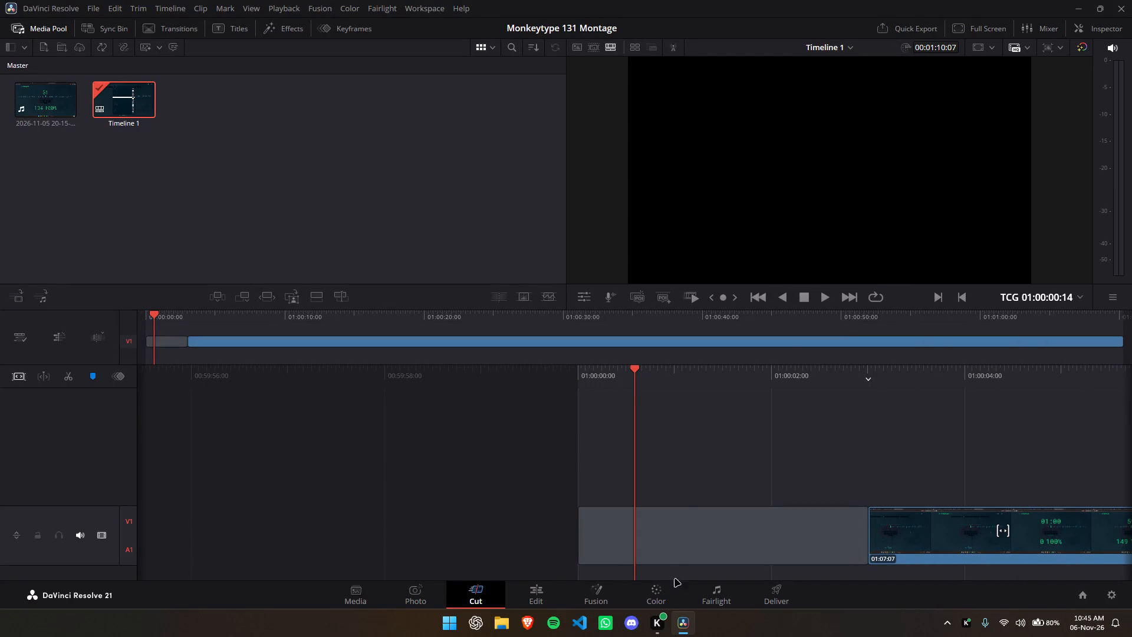
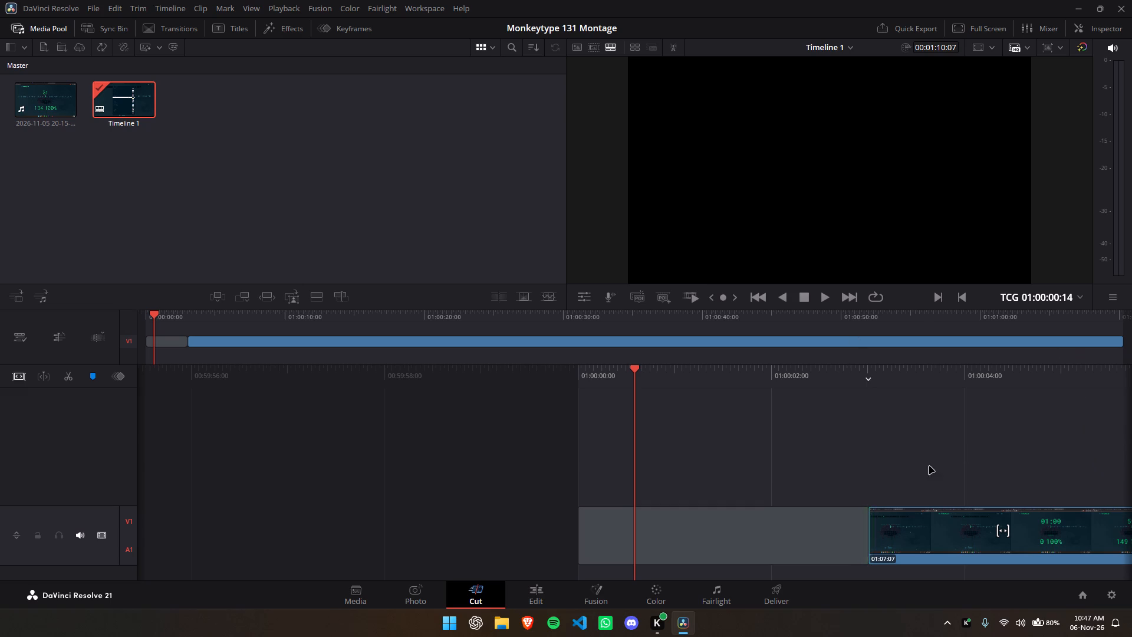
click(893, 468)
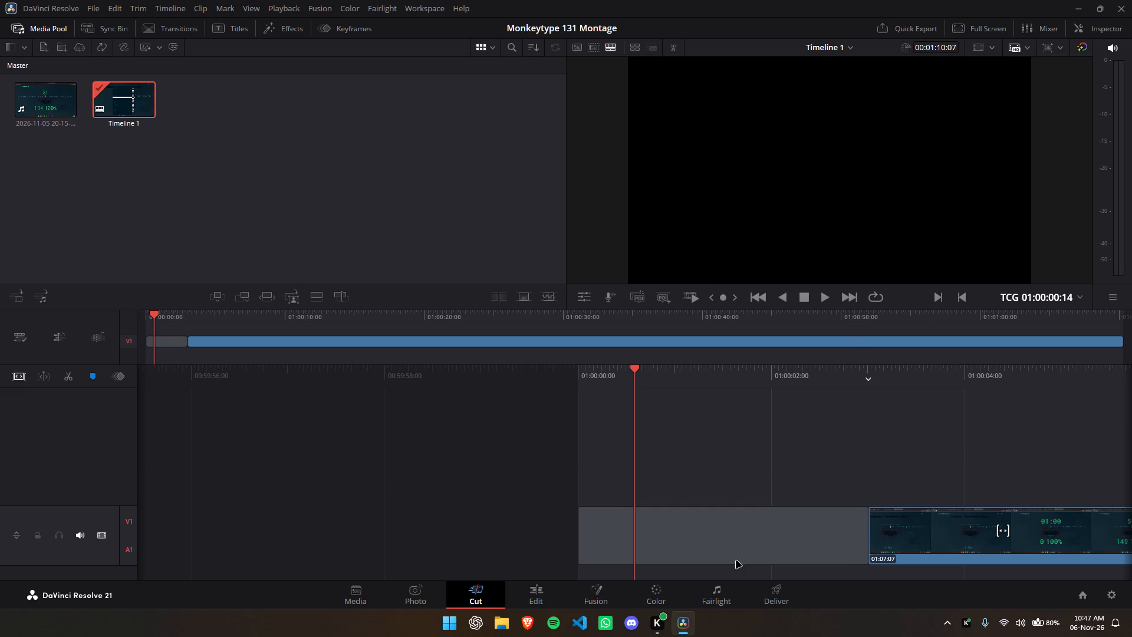
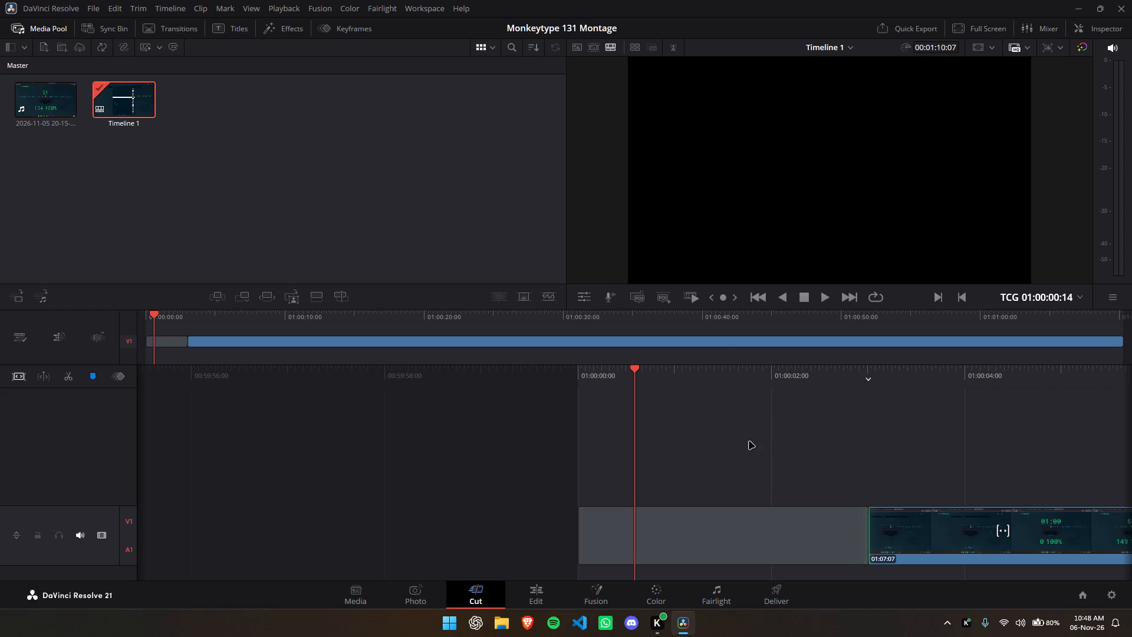
Move the playhead to the very start of the timeline at 01:00:00:00 and open the effects library.
scroll(437, 411, down, 1)
drag(636, 370, 732, 413)
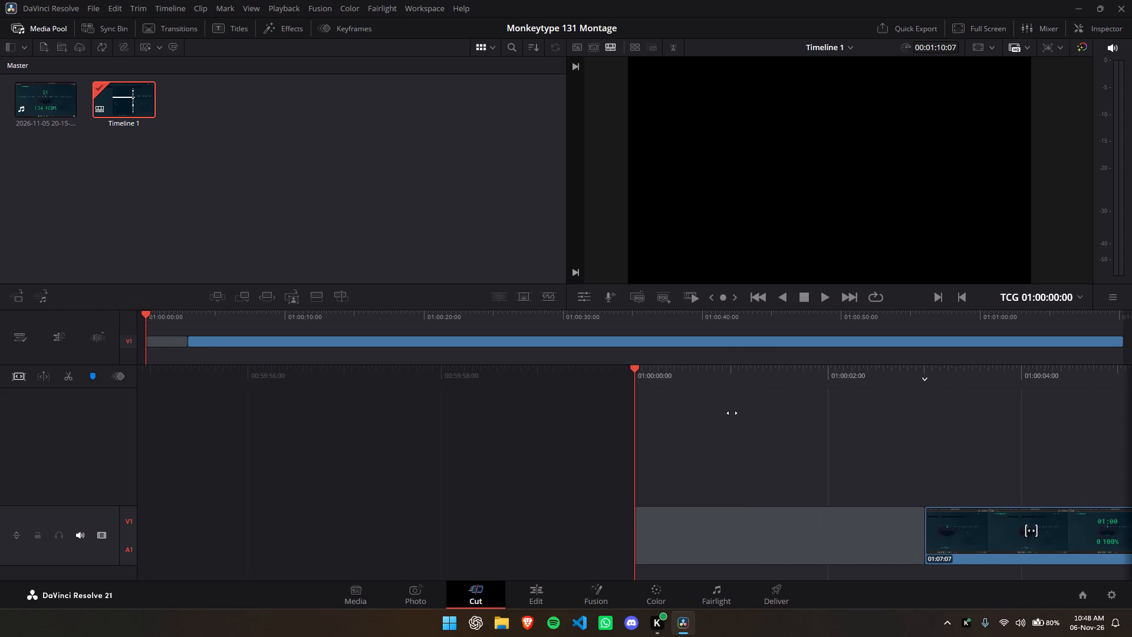
drag(732, 413, 646, 415)
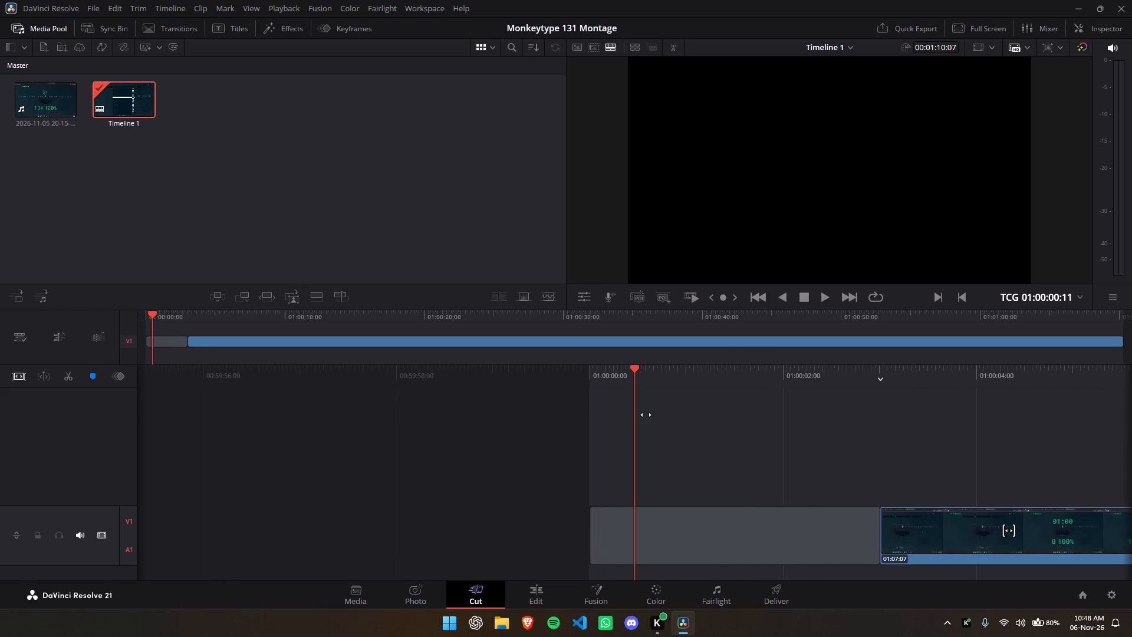
drag(646, 415, 637, 409)
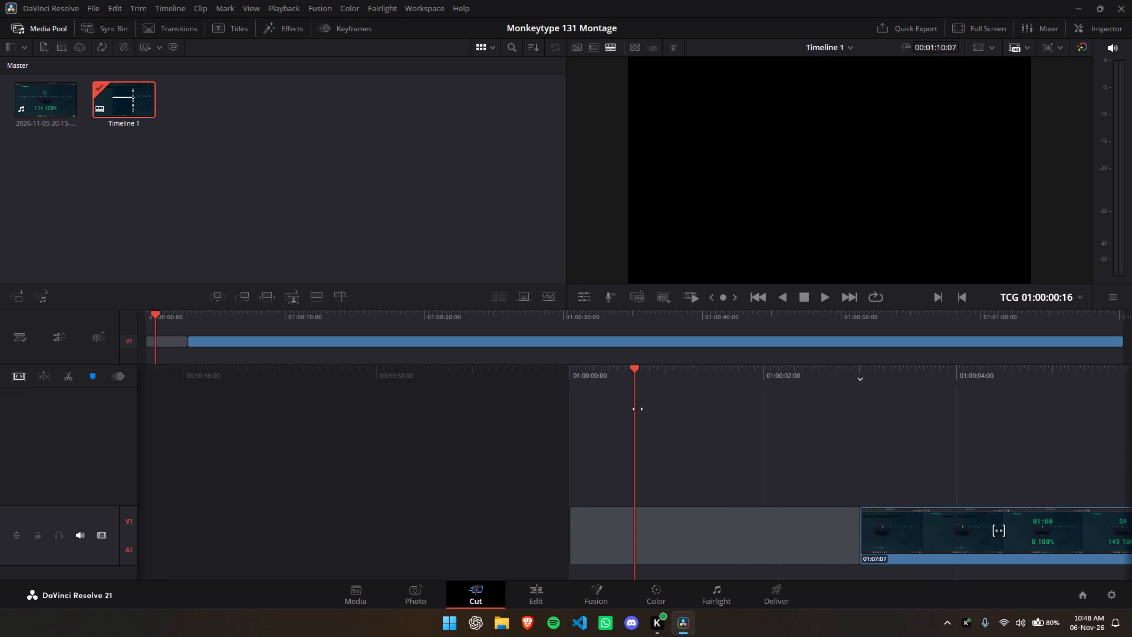
drag(637, 409, 726, 419)
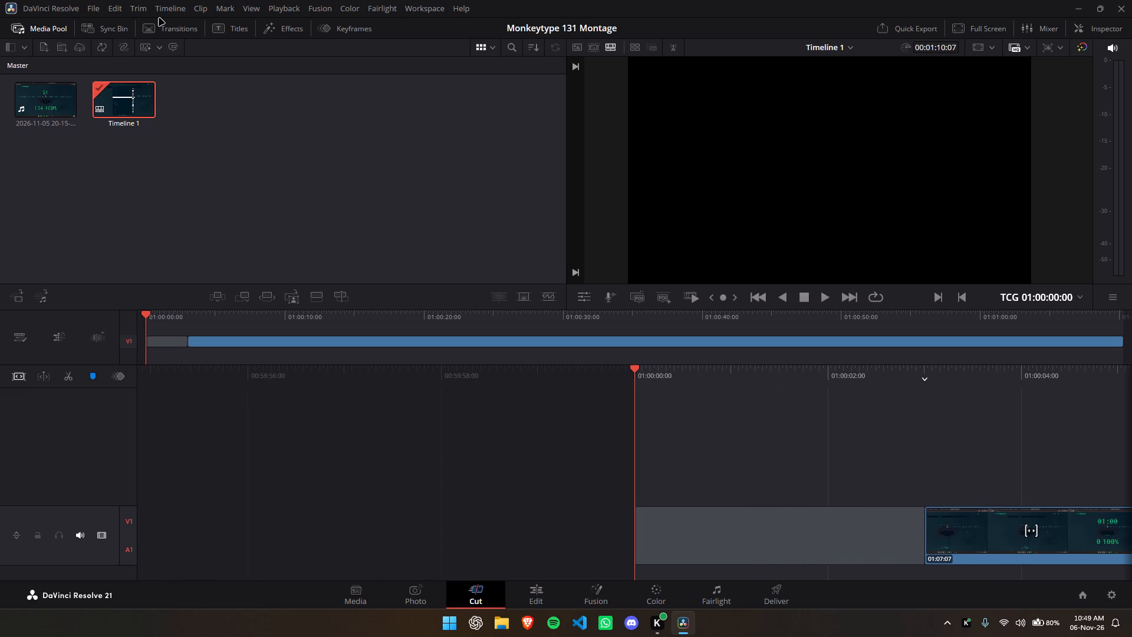
click(269, 29)
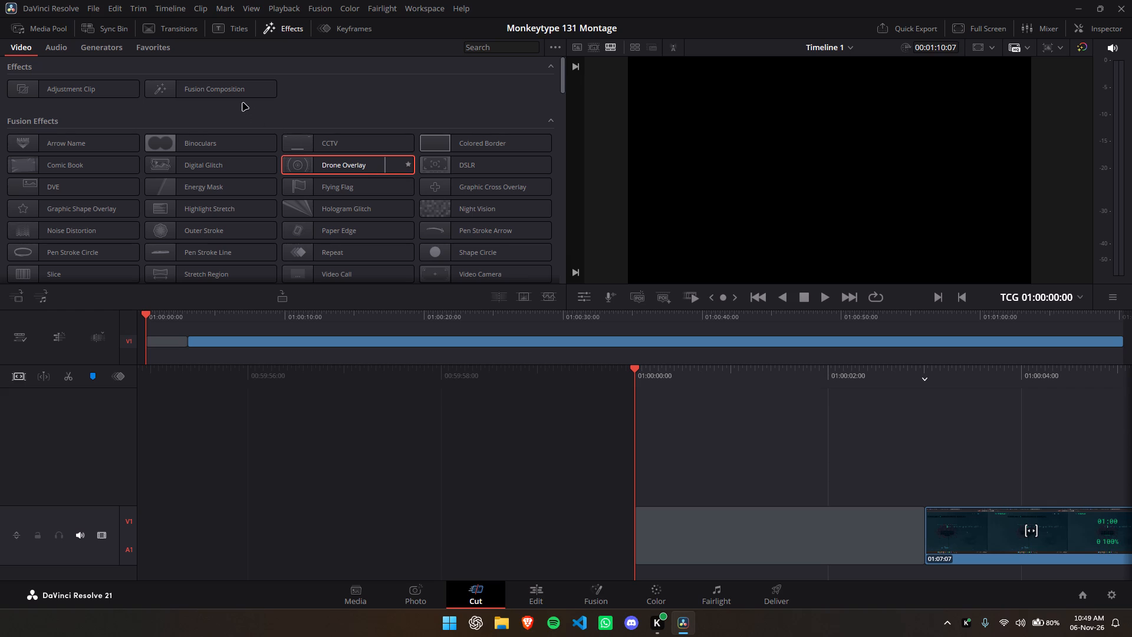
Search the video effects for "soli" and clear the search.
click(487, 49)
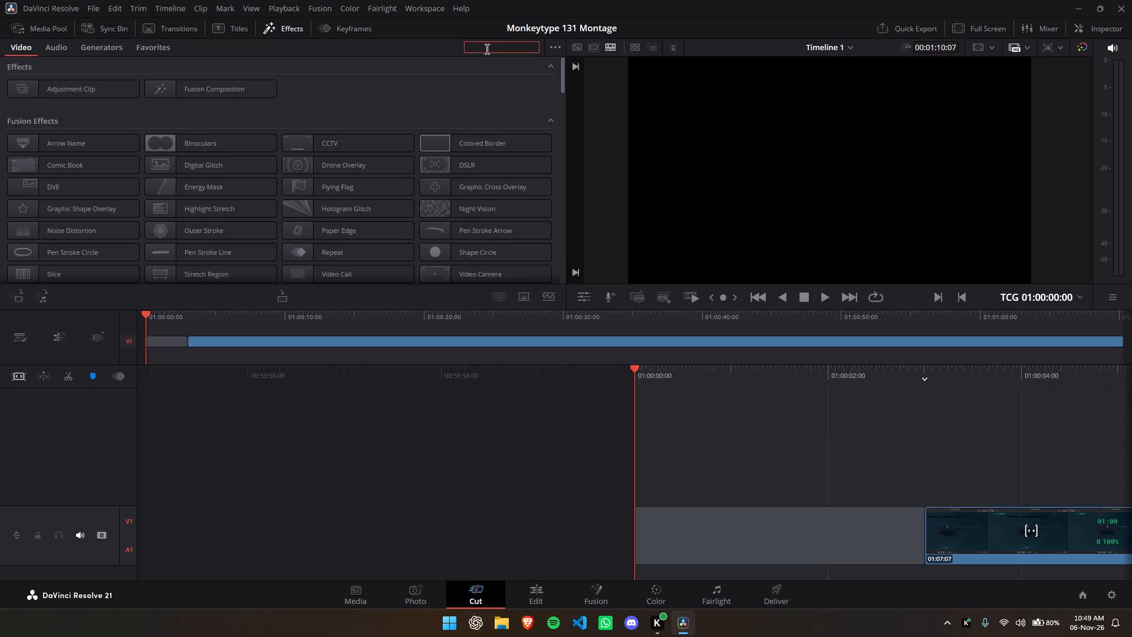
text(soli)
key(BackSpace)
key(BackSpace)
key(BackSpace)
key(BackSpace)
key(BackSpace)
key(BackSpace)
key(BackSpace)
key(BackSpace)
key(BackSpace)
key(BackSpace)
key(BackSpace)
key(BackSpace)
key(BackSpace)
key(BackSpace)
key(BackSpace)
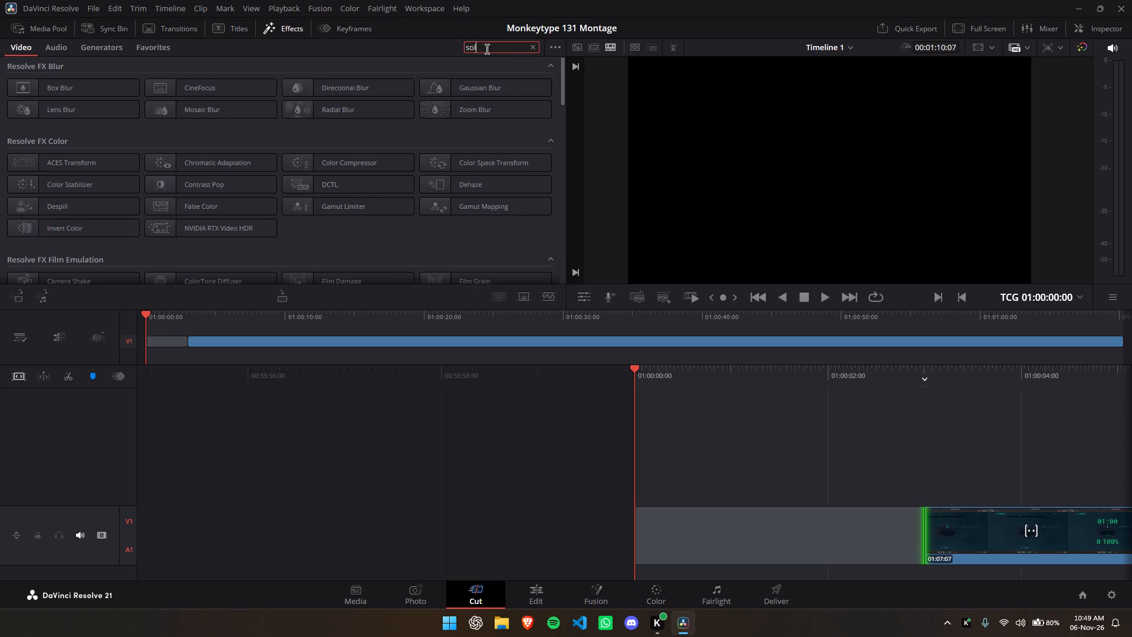
Add a Solid Color generator on a new video track above the gap, starting at the beginning of the timeline.
click(111, 46)
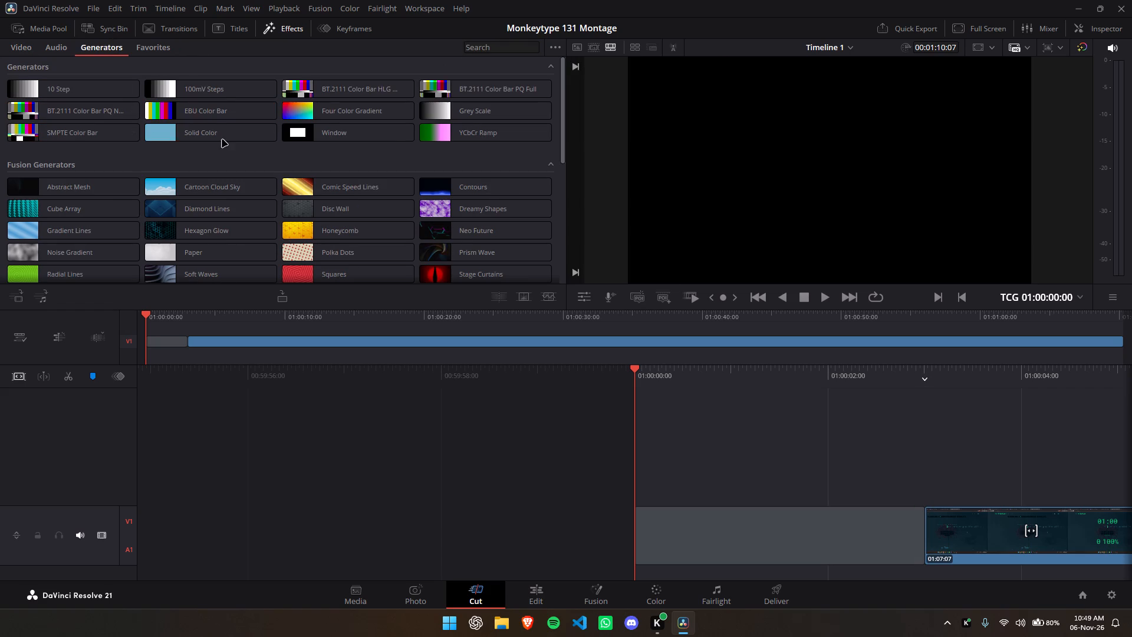
click(228, 135)
drag(228, 135, 404, 272)
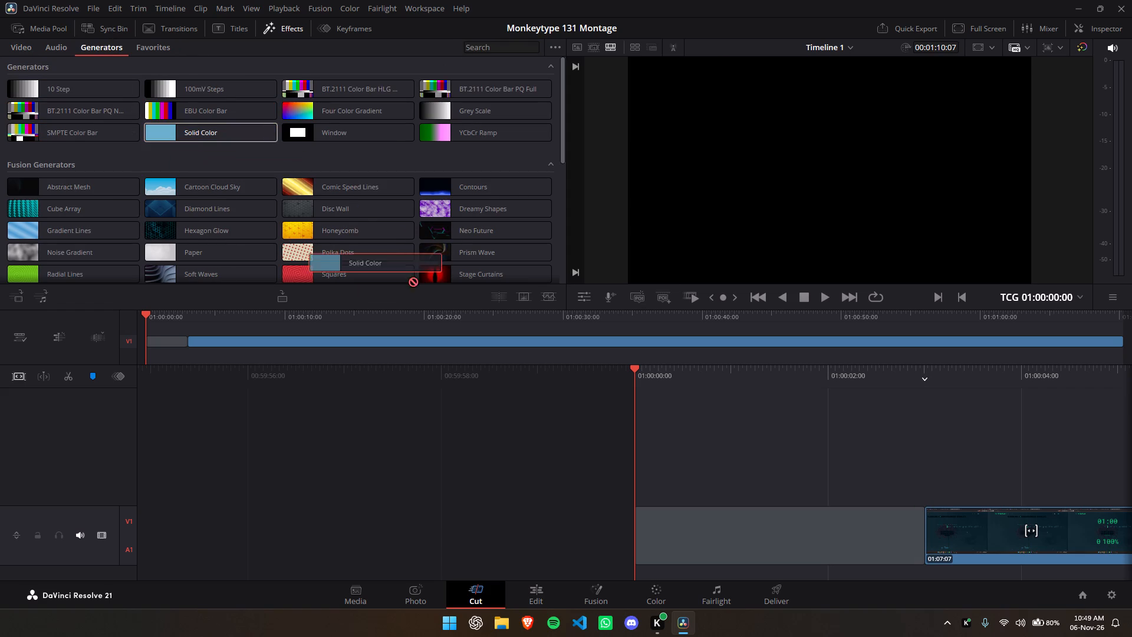
drag(404, 272, 644, 451)
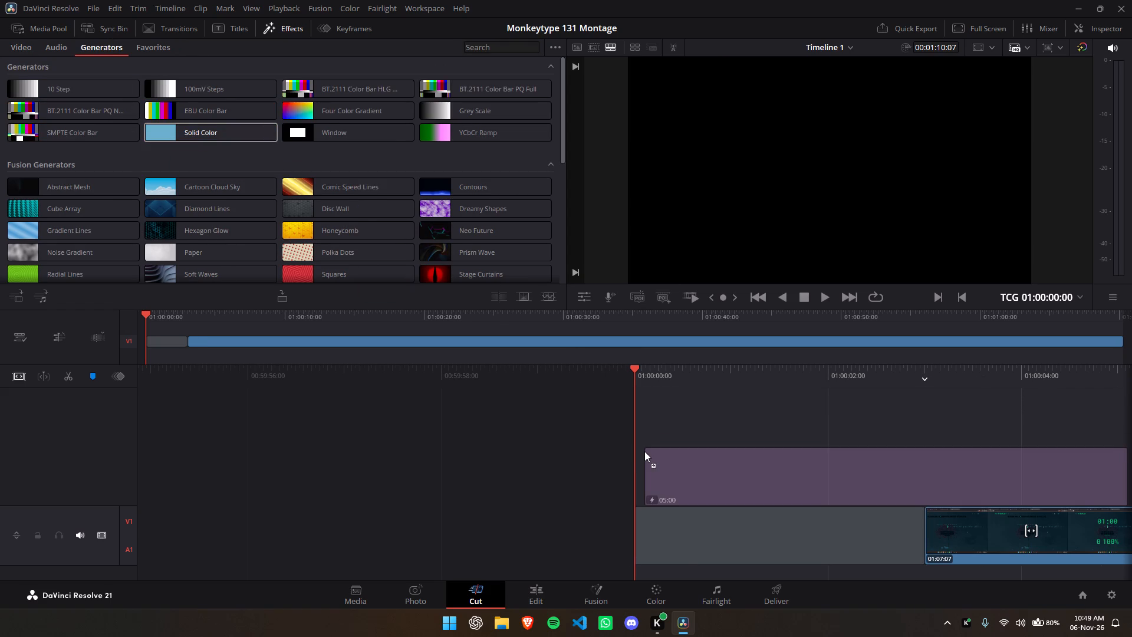
drag(644, 451, 633, 439)
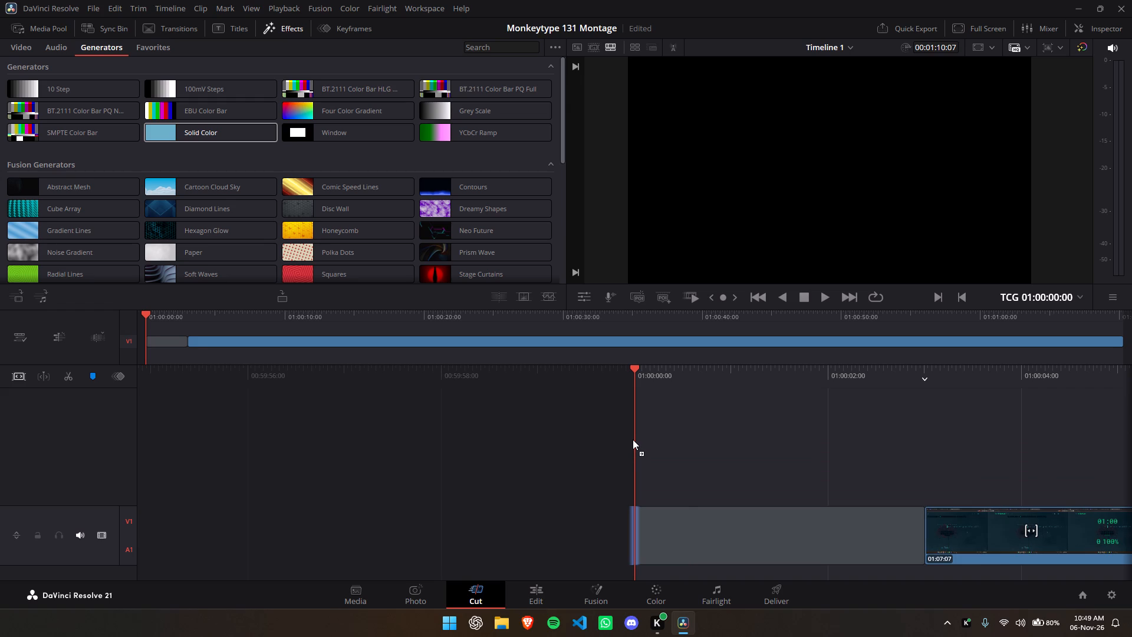
drag(633, 439, 636, 441)
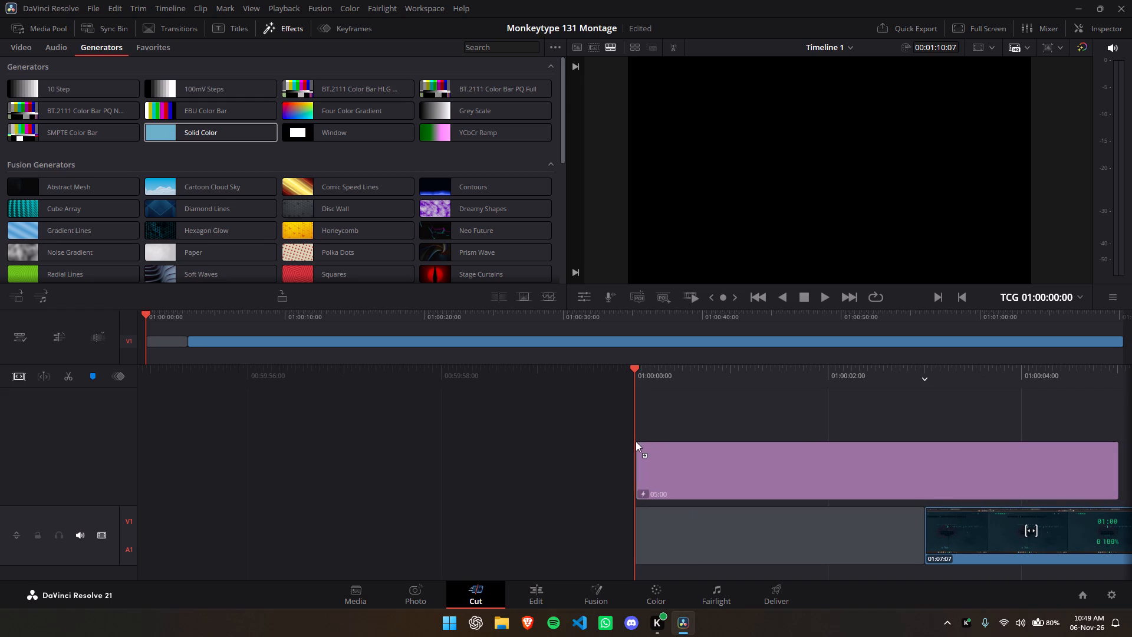
drag(636, 441, 656, 450)
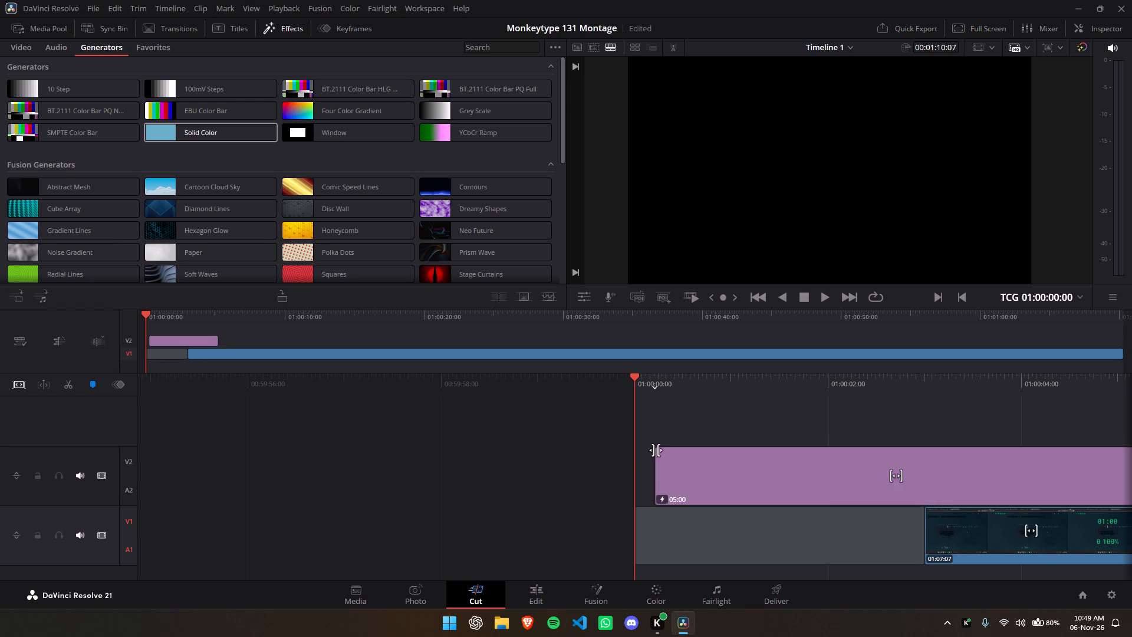
drag(692, 466, 663, 468)
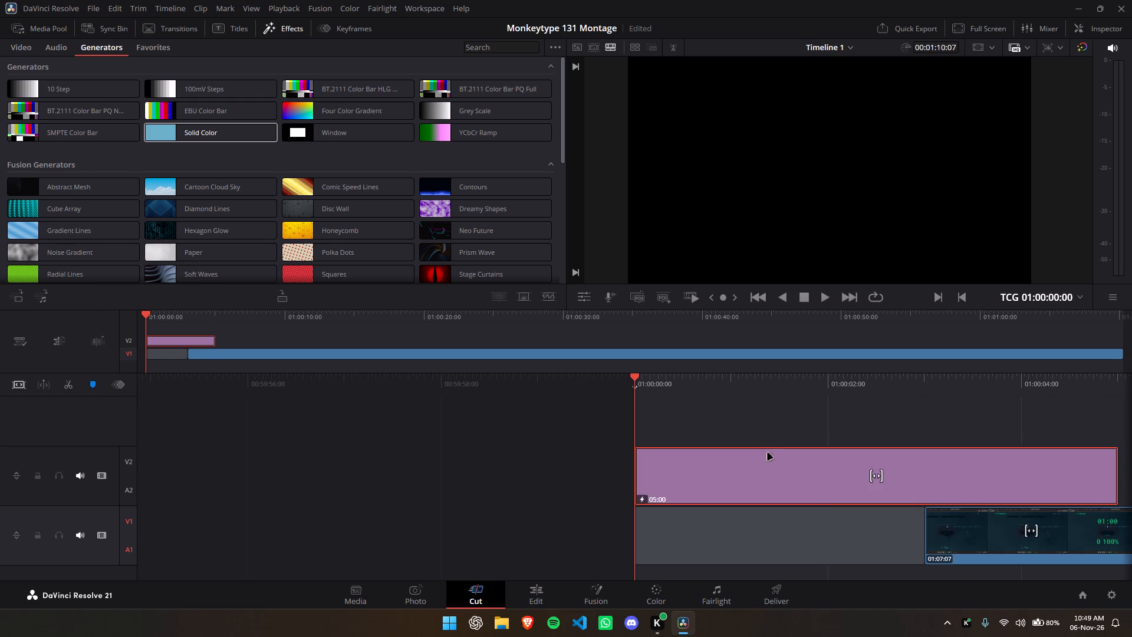
Trim the end of the Solid Color clip to a 3-second duration so it meets the start of the recording.
drag(1117, 480, 1106, 481)
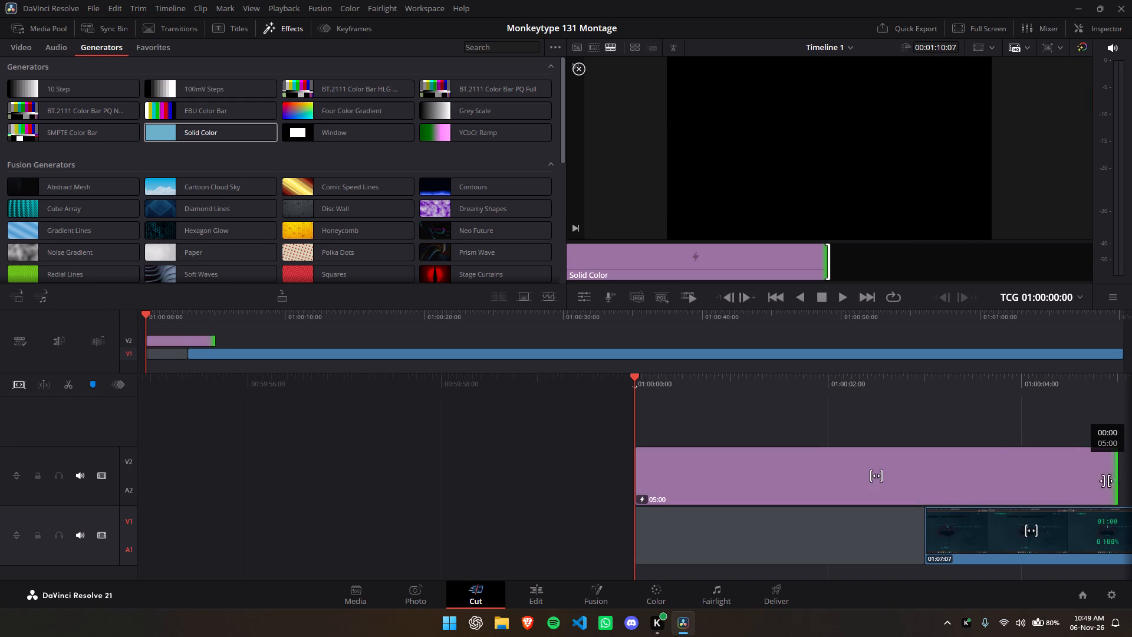
drag(1106, 481, 926, 487)
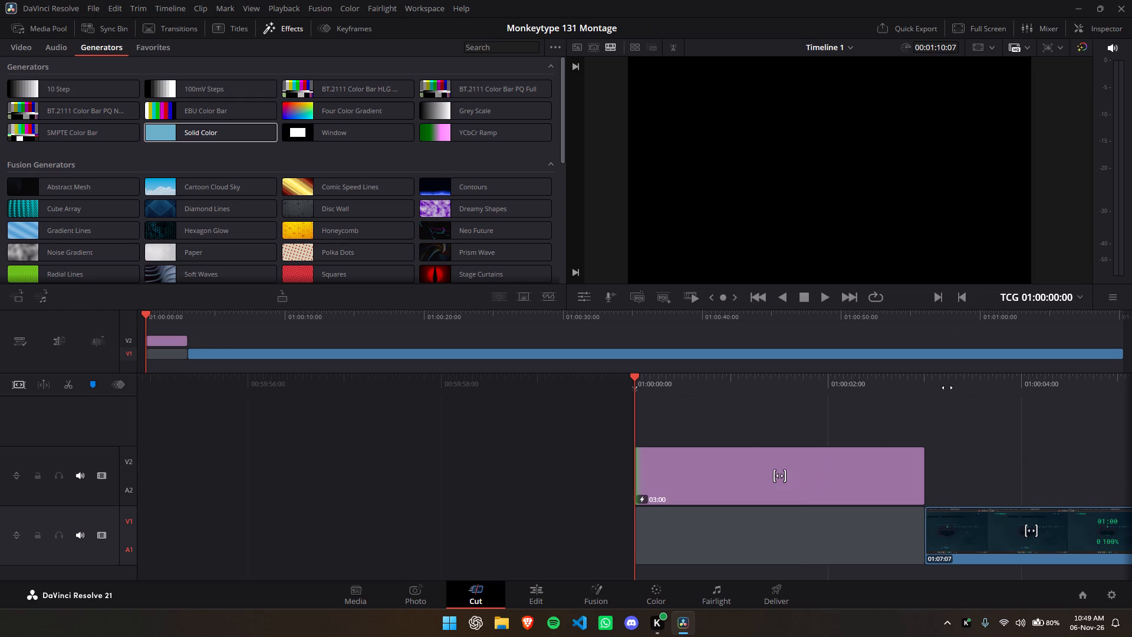
Set the Solid Color clip's generator color to #061419.
click(841, 480)
click(1102, 35)
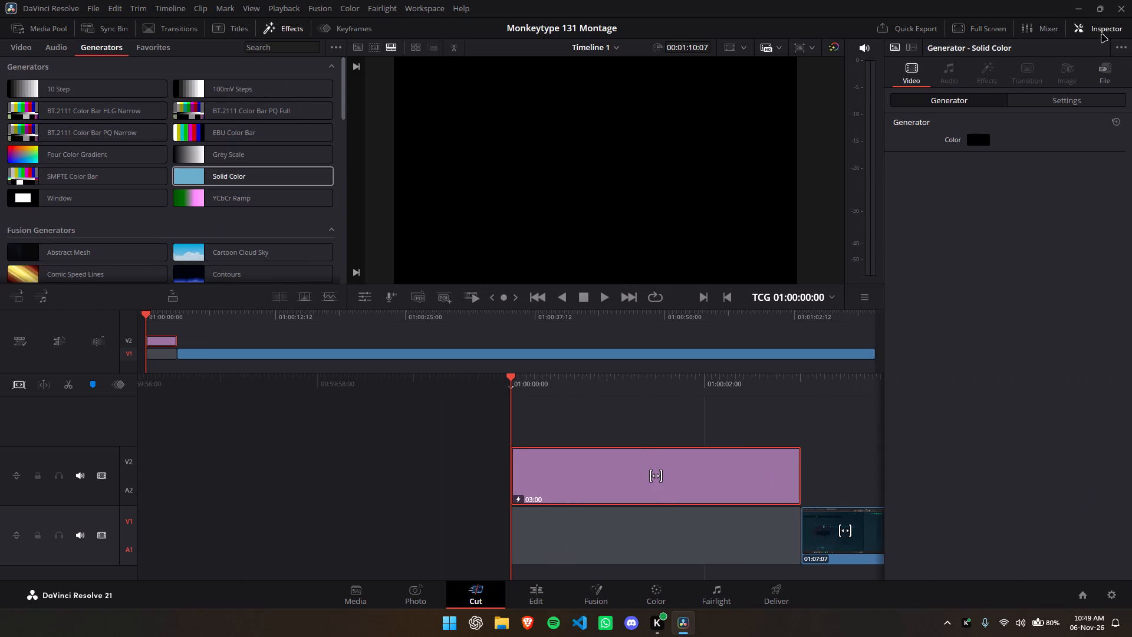
click(986, 144)
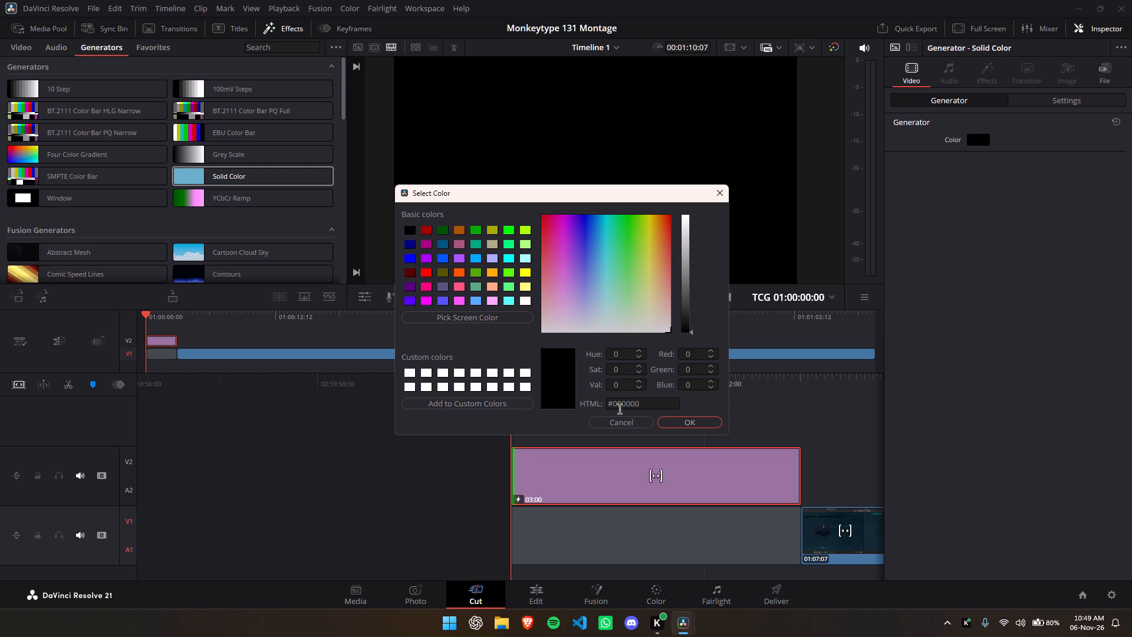
drag(652, 403, 604, 404)
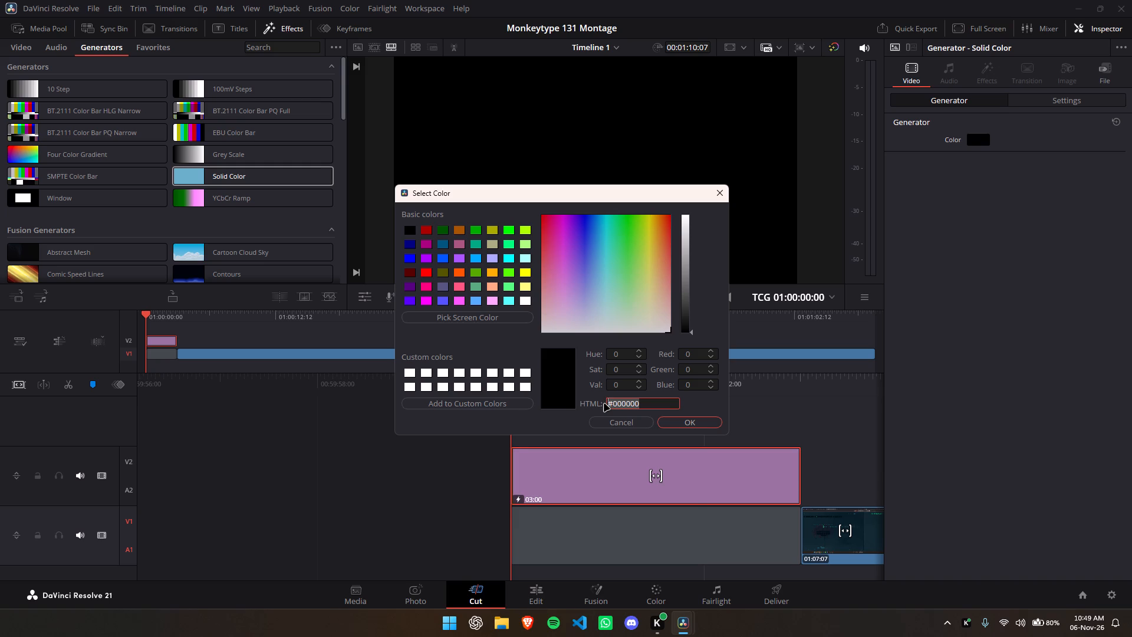
key(BackSpace)
key(shift+numbersign)
key(minus)
key(7)
key(BackSpace)
text(61)
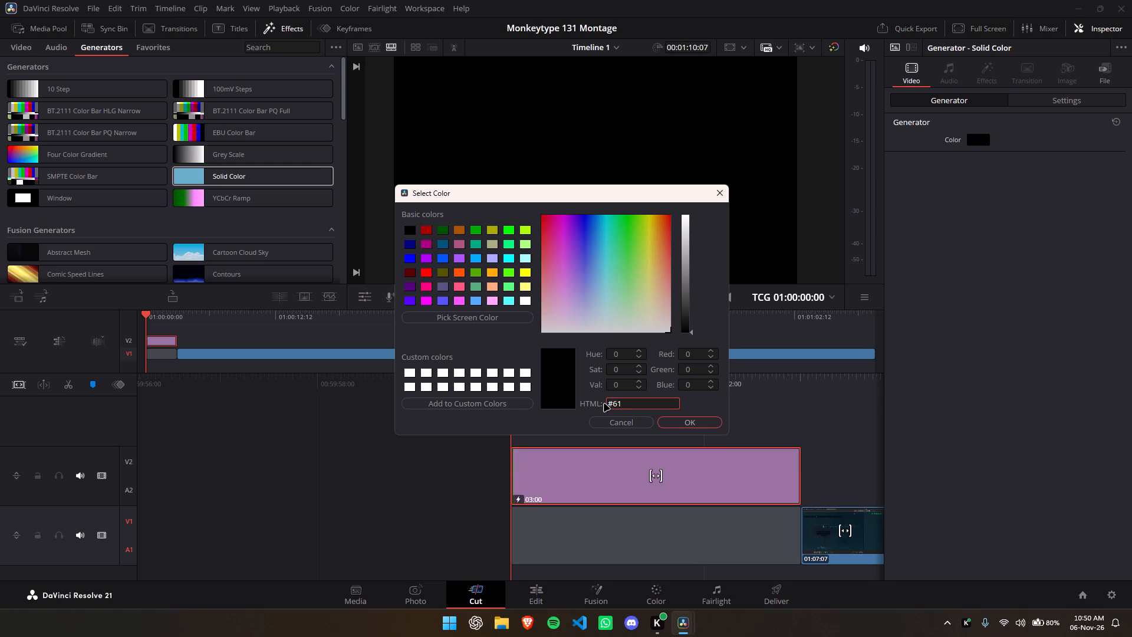
key(BackSpace)
key(BackSpace)
text(05)
key(F11)
key(BackSpace)
key(6)
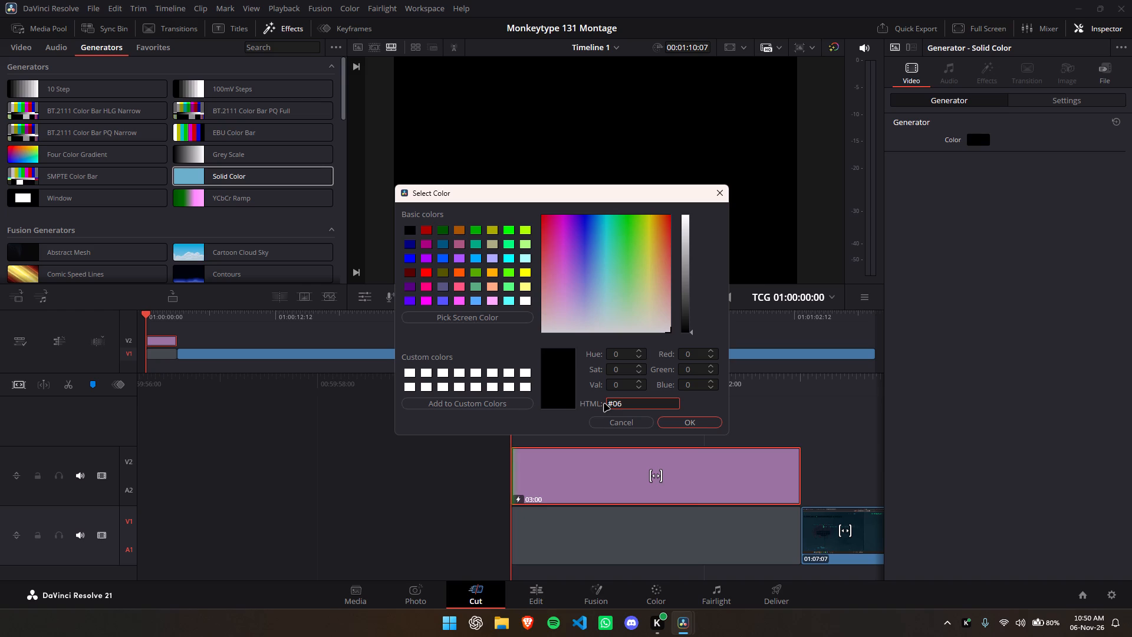
key(1)
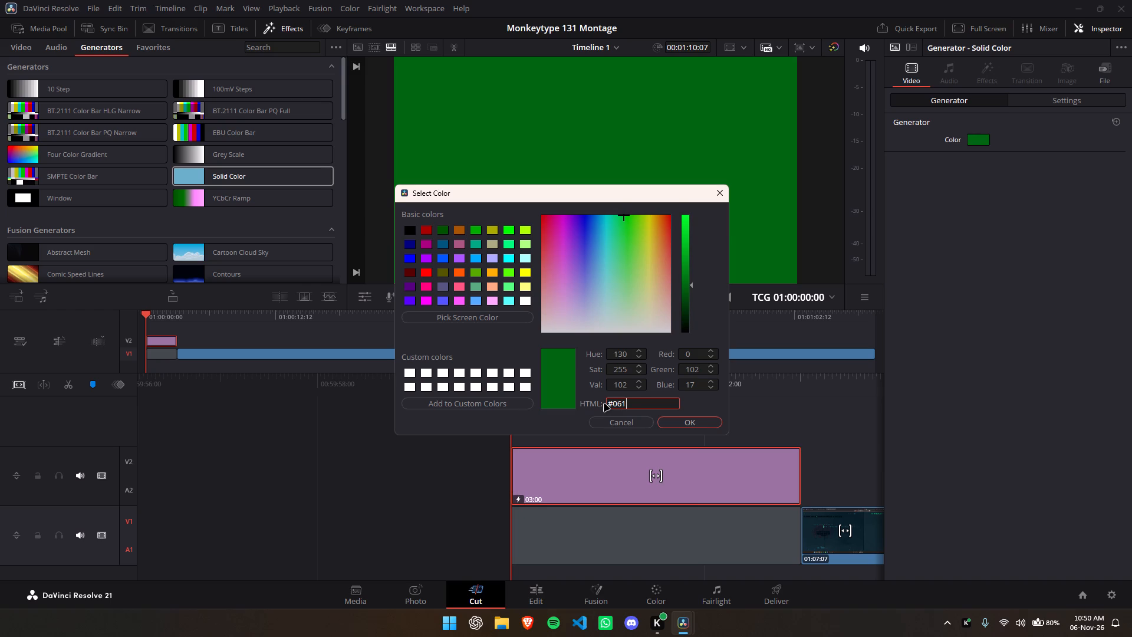
key(4)
key(1)
key(9)
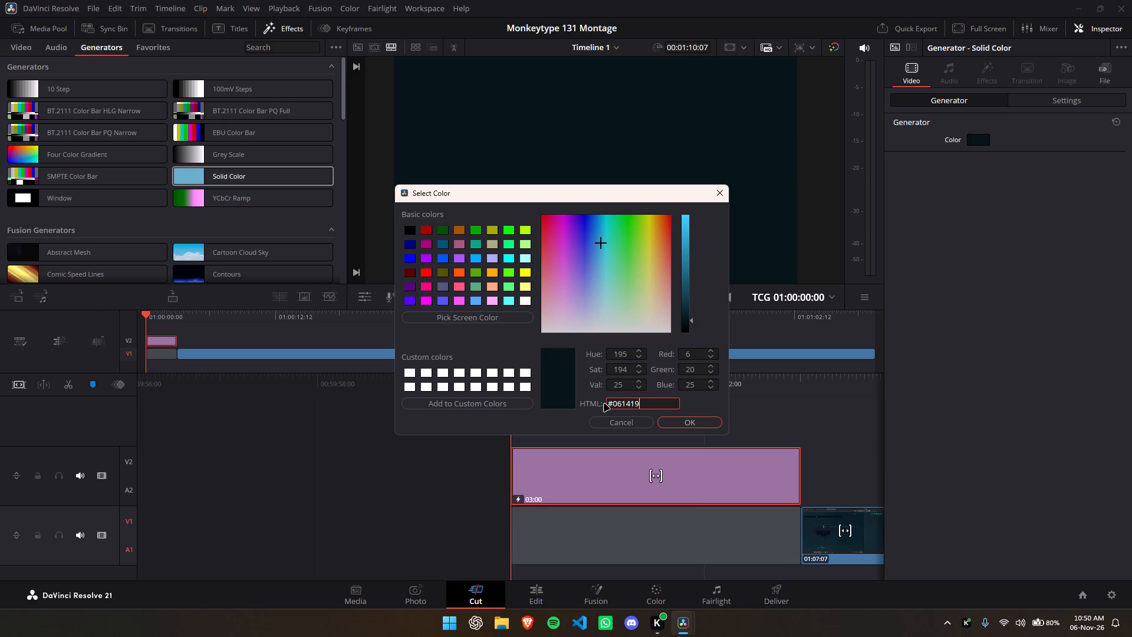
click(676, 419)
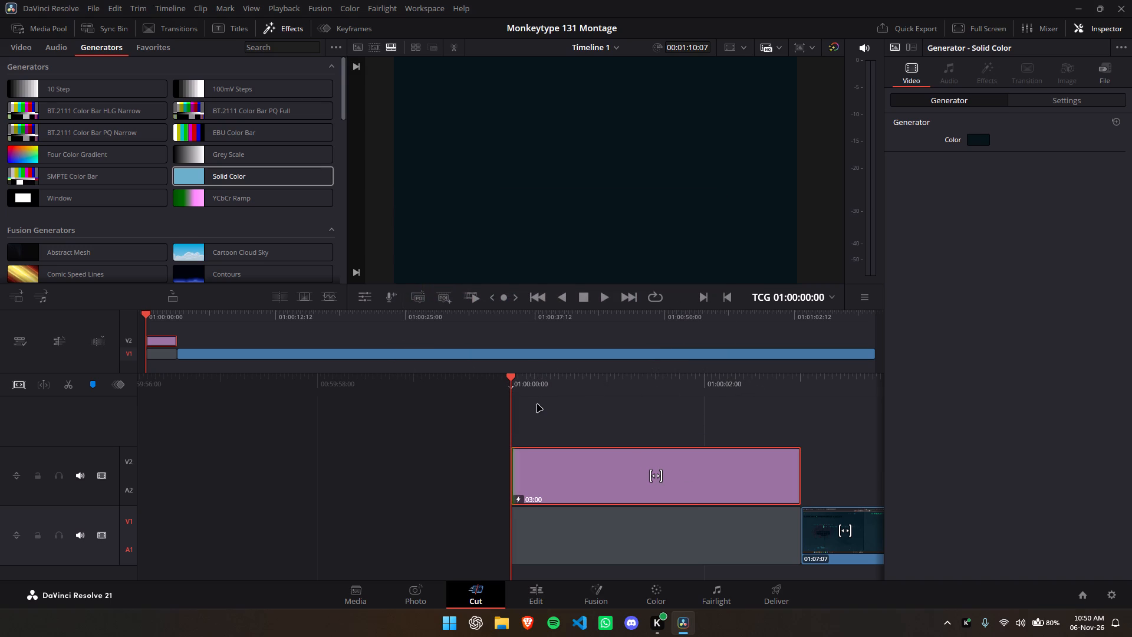
Close the clip properties and play the timeline from the start through the cut from the solid color to the typing recording.
key(space)
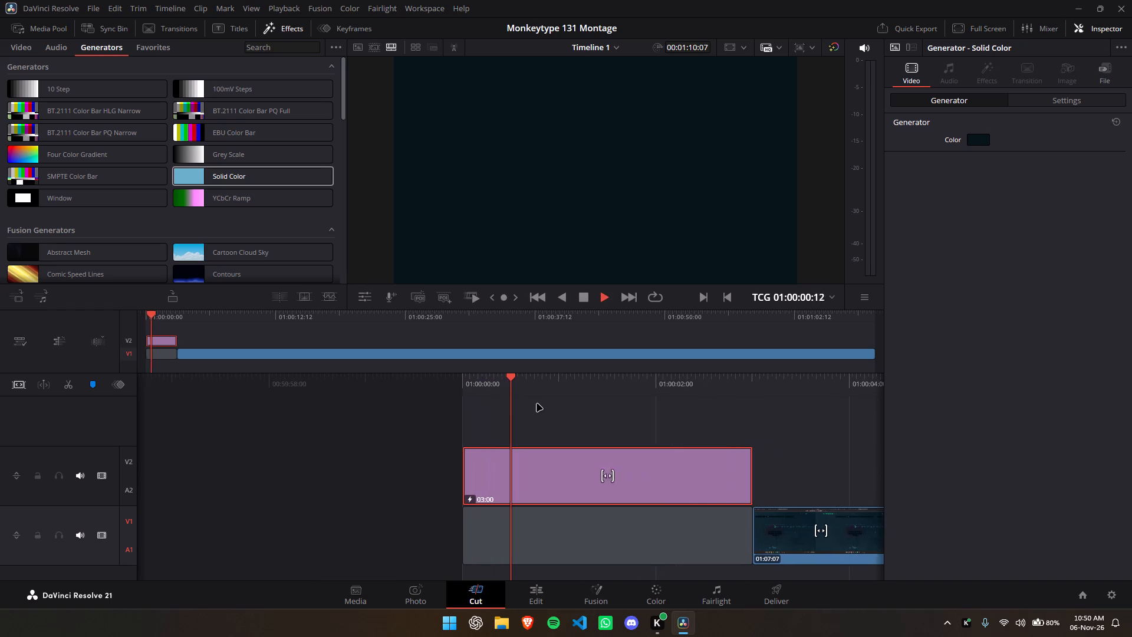
click(1113, 34)
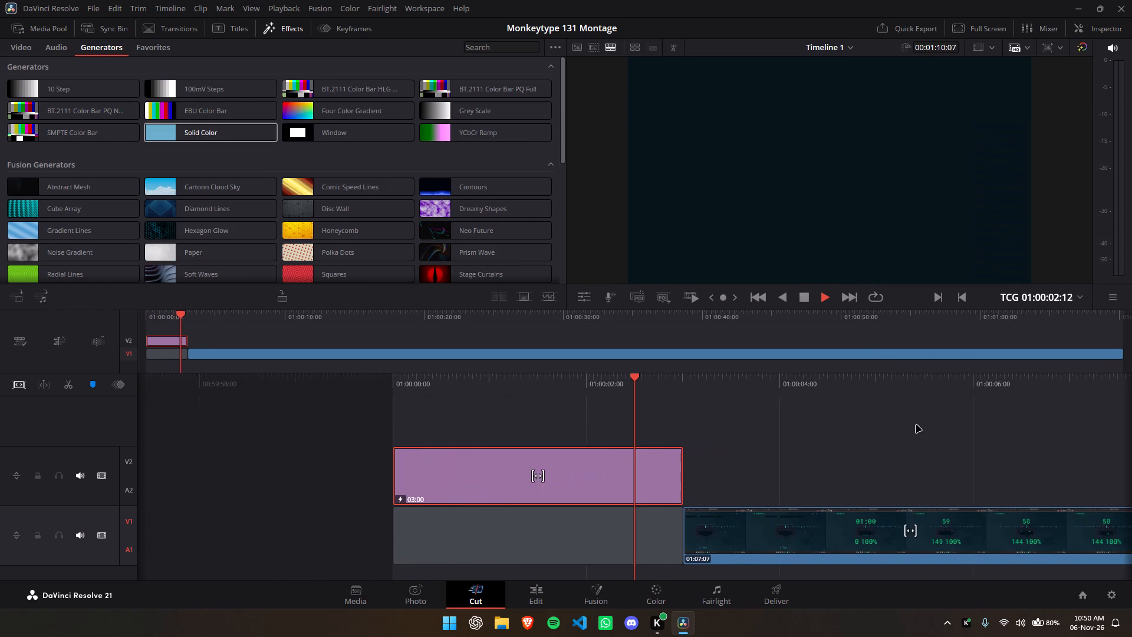
key(space)
key(space)
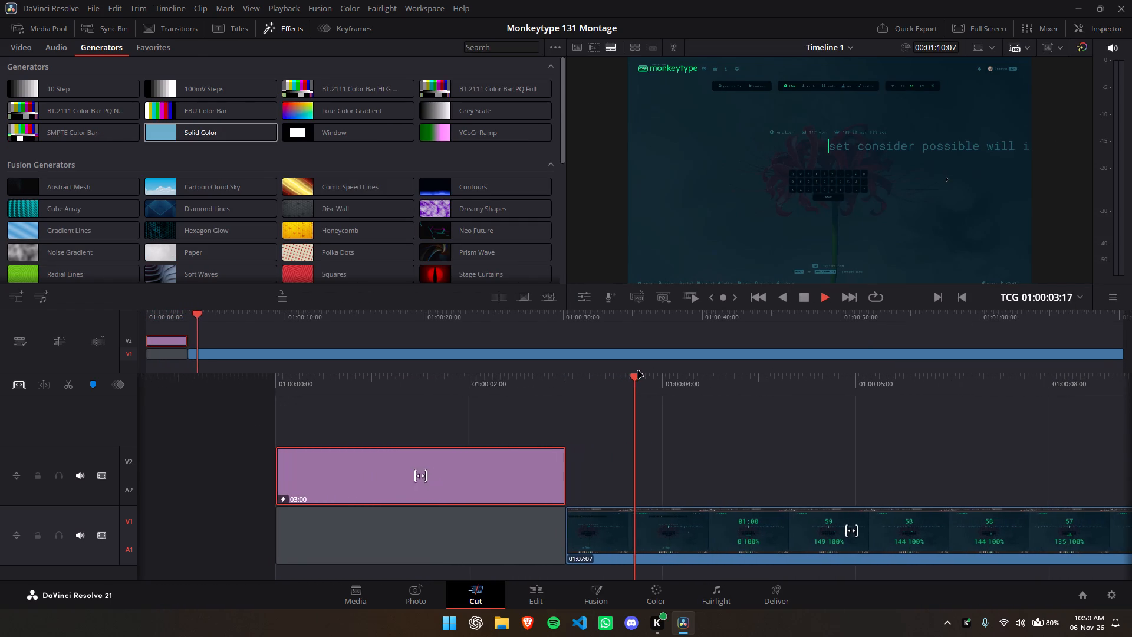
Review the cut from the solid color intro to the typing recording in full screen, then replay it in the normal viewer.
click(992, 31)
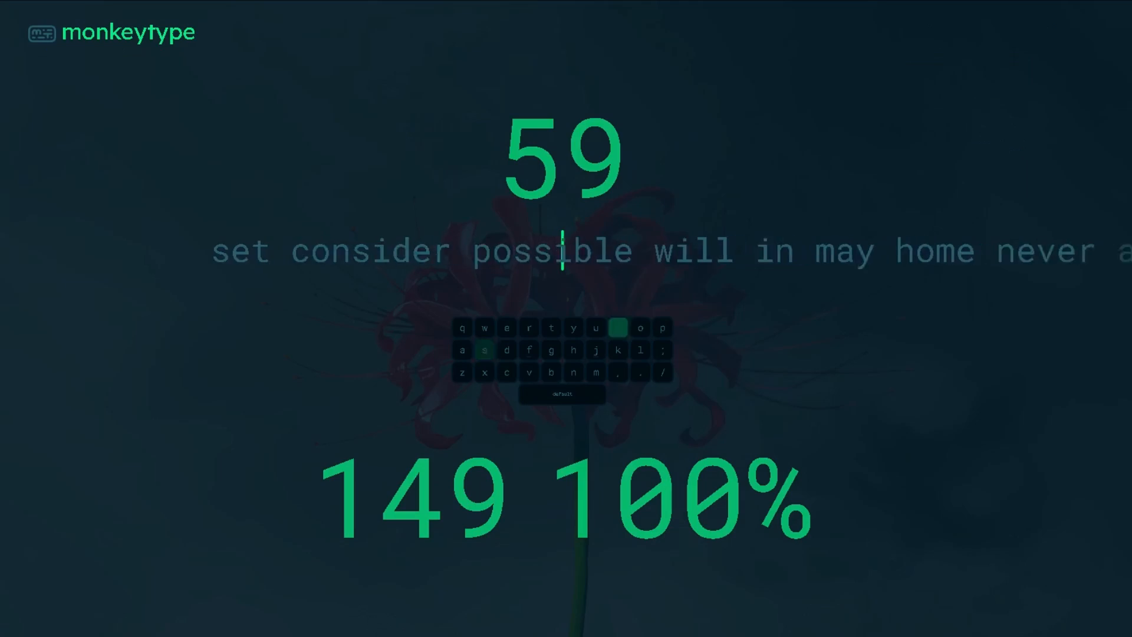
text(jj)
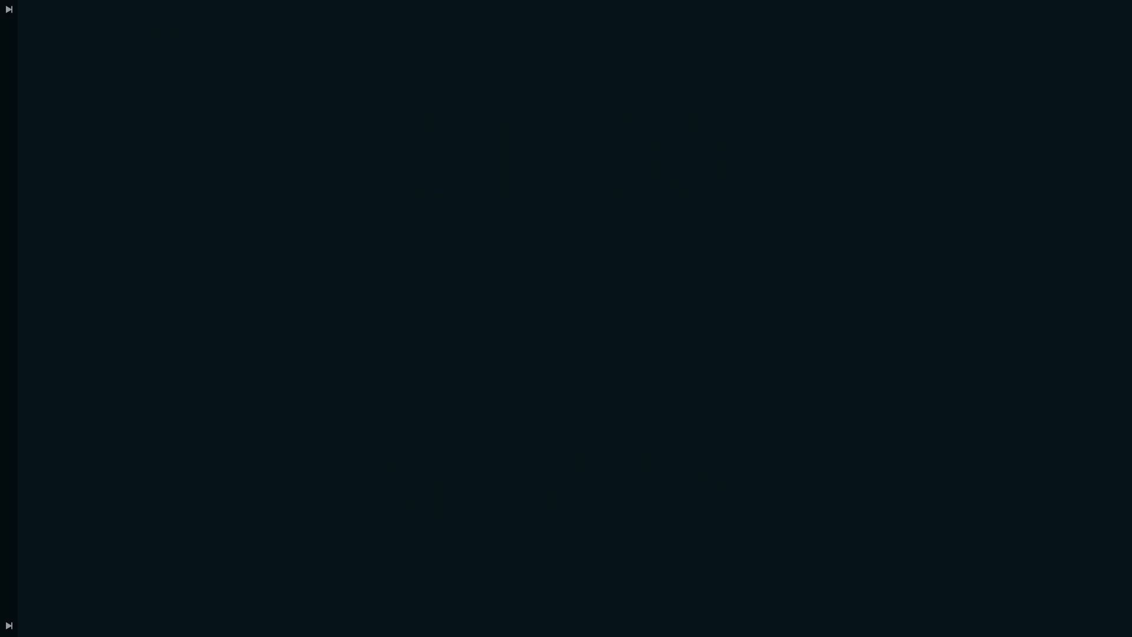
key(j)
key(space)
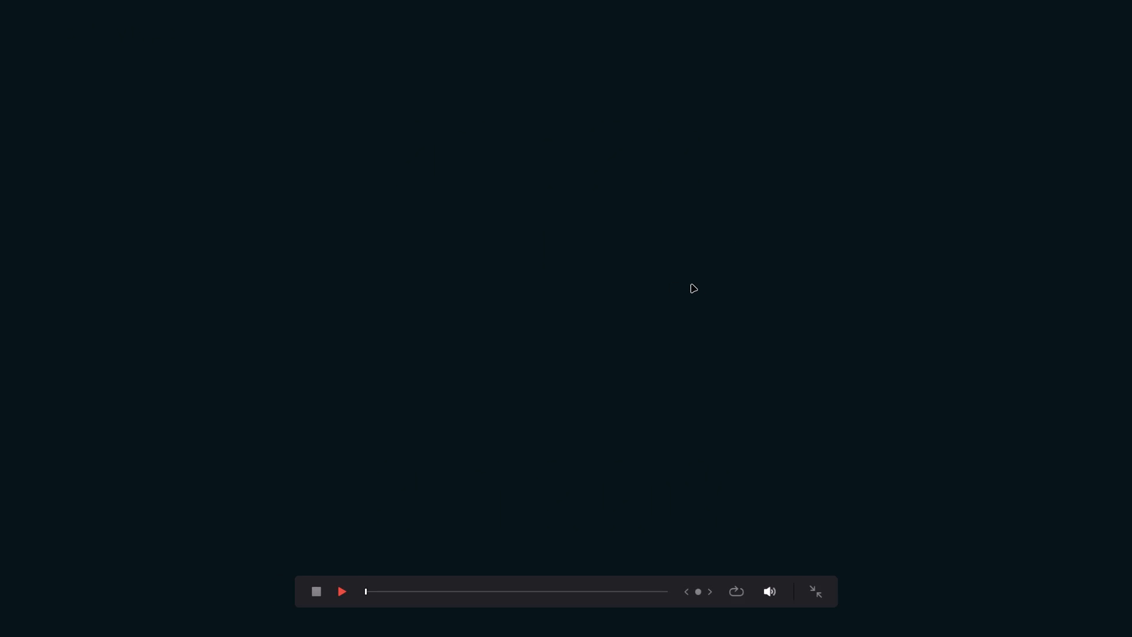
text(kkk)
key(space)
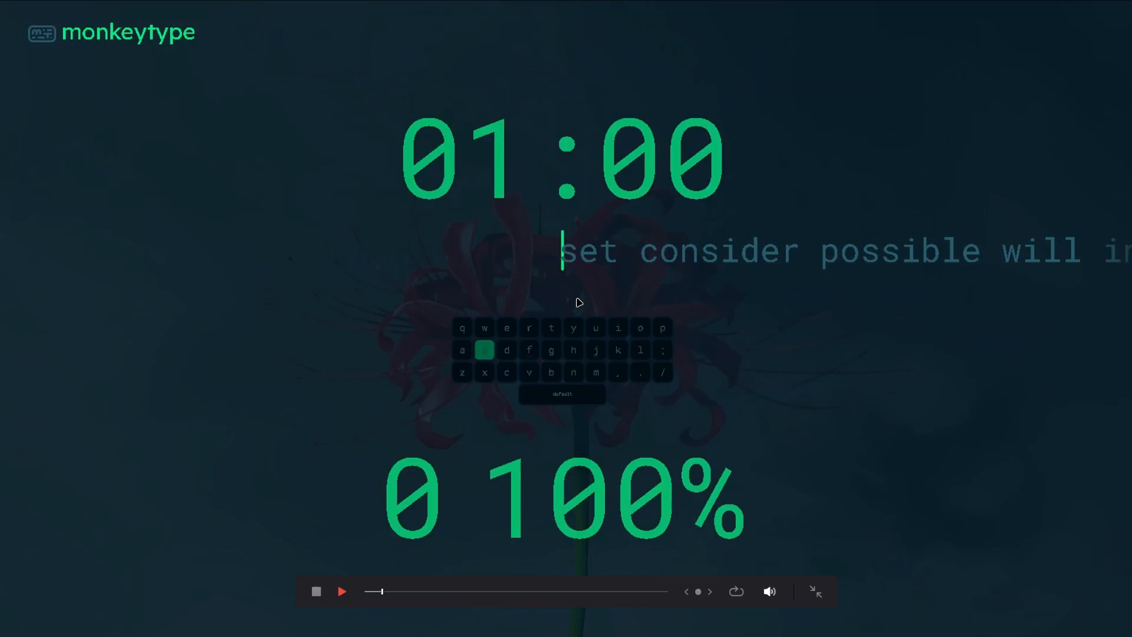
key(j)
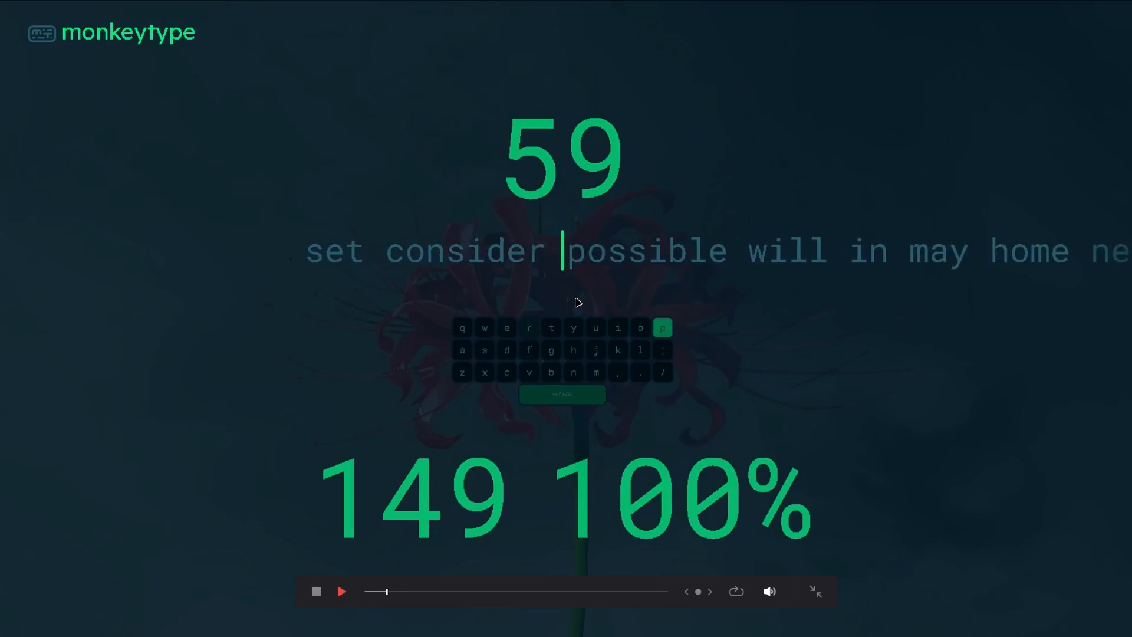
key(j)
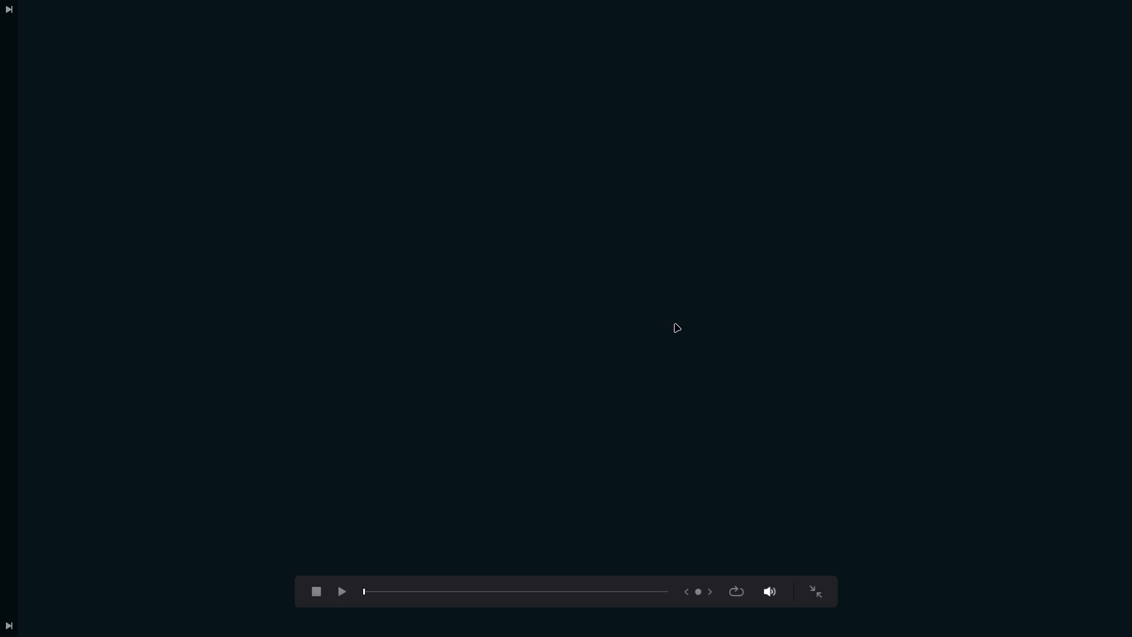
key(k)
key(Escape)
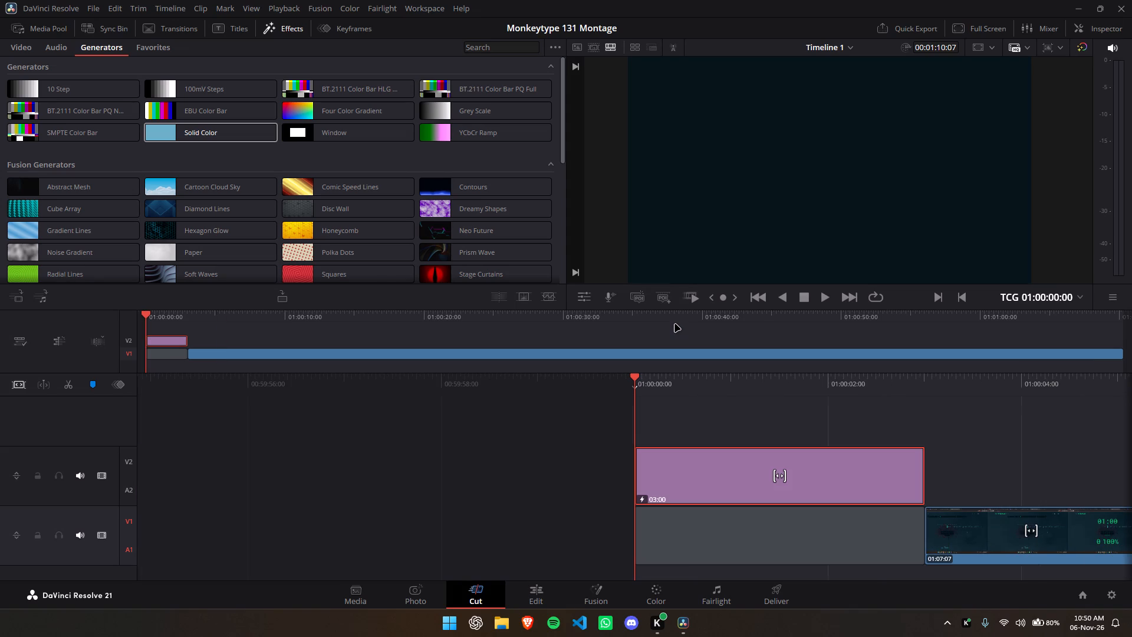
key(space)
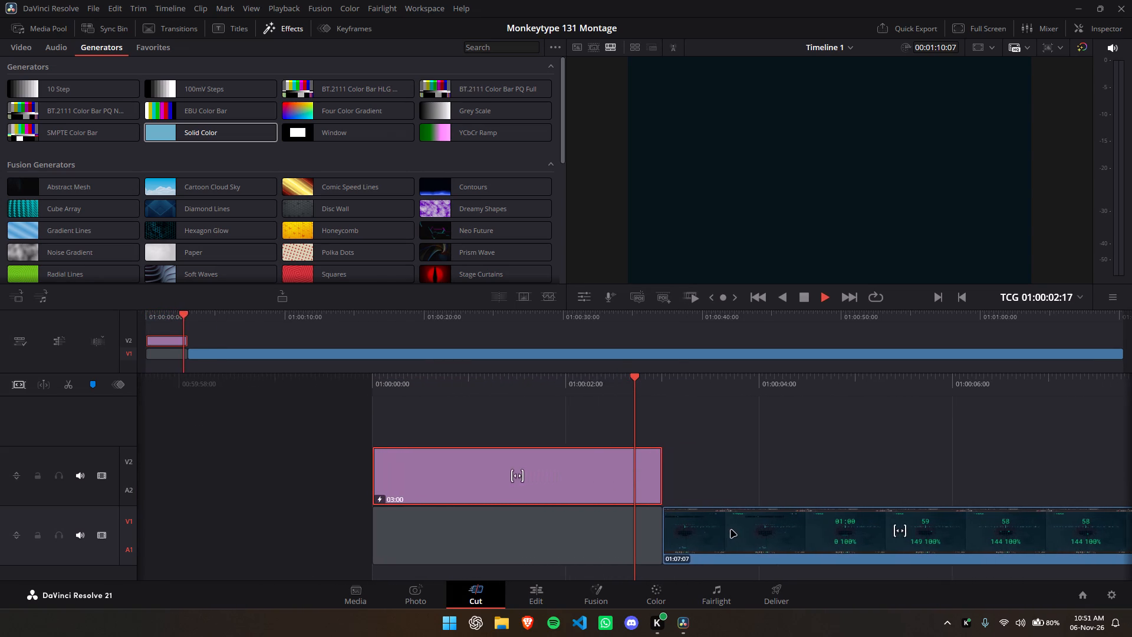
key(space)
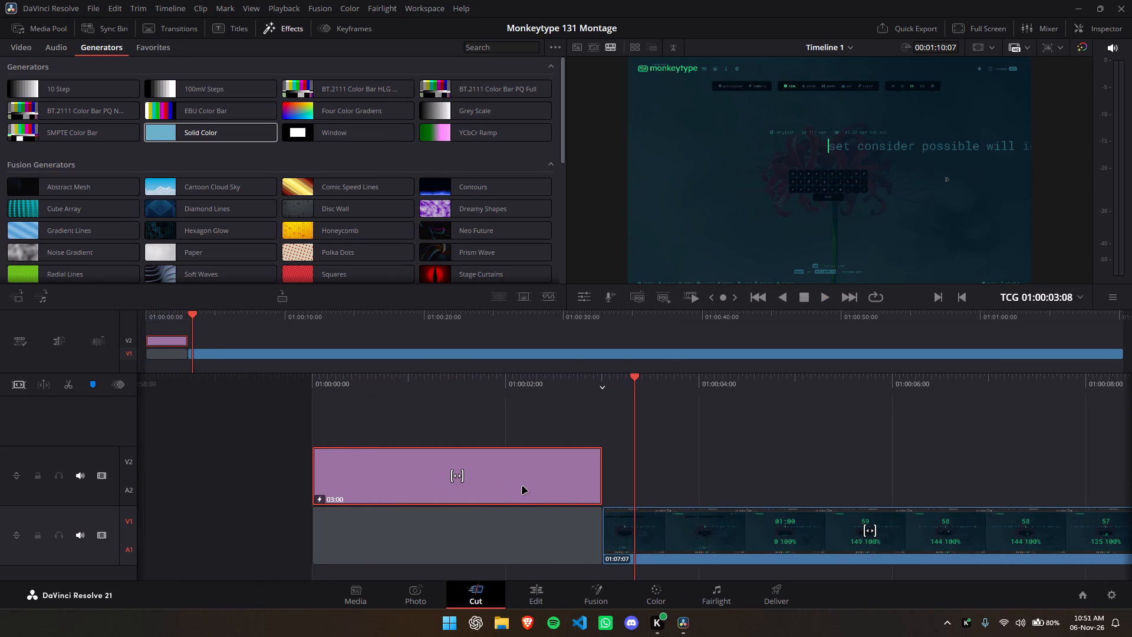
Change the Solid Color clip's generator color to #0a202b, sampled from the recording's background in the viewer.
right_click(522, 485)
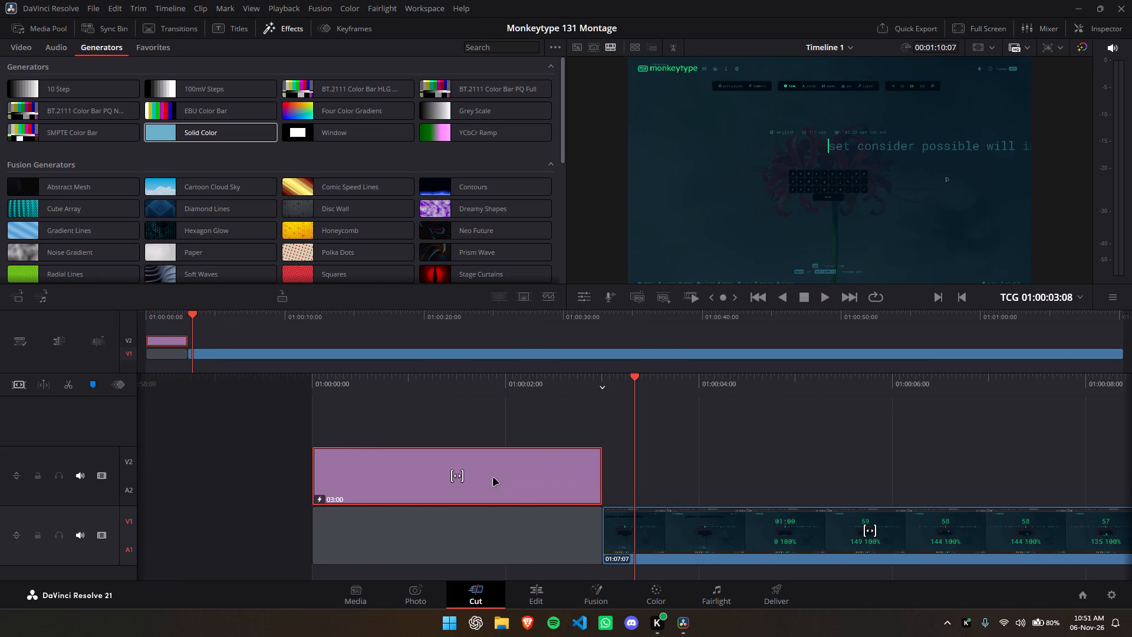
click(493, 478)
click(493, 478)
right_click(493, 478)
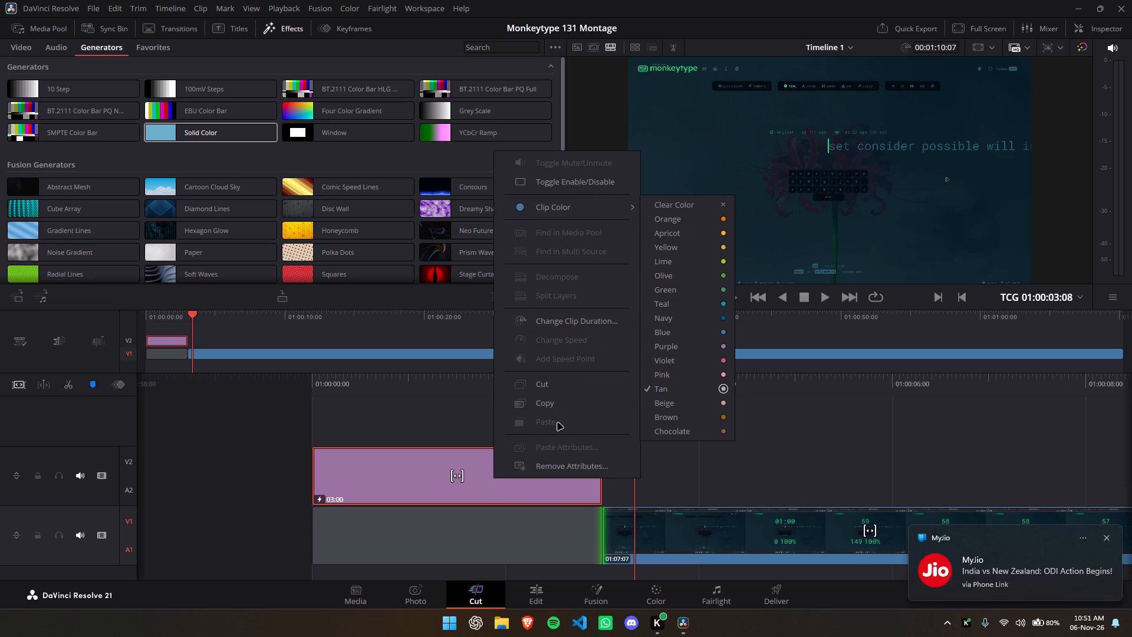
click(474, 494)
click(1079, 32)
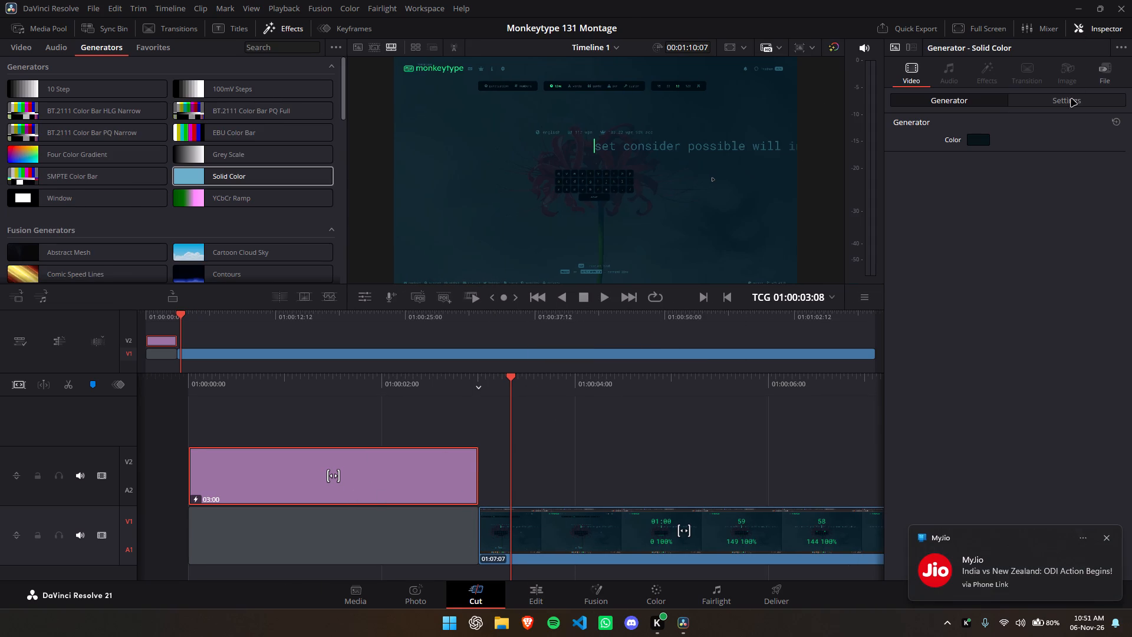
click(984, 140)
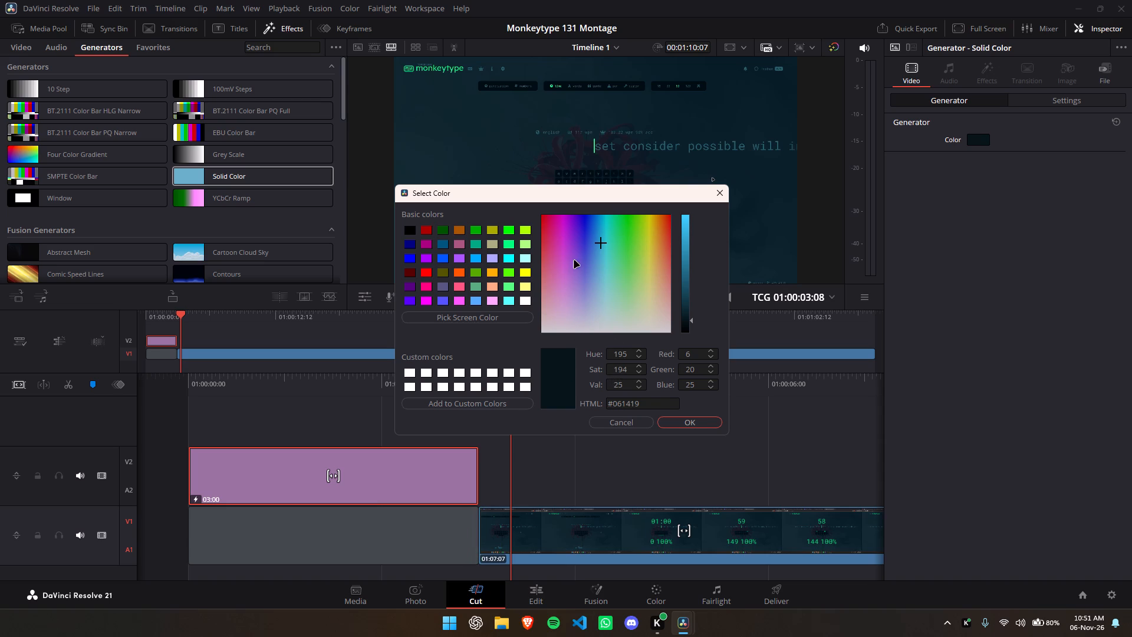
click(473, 320)
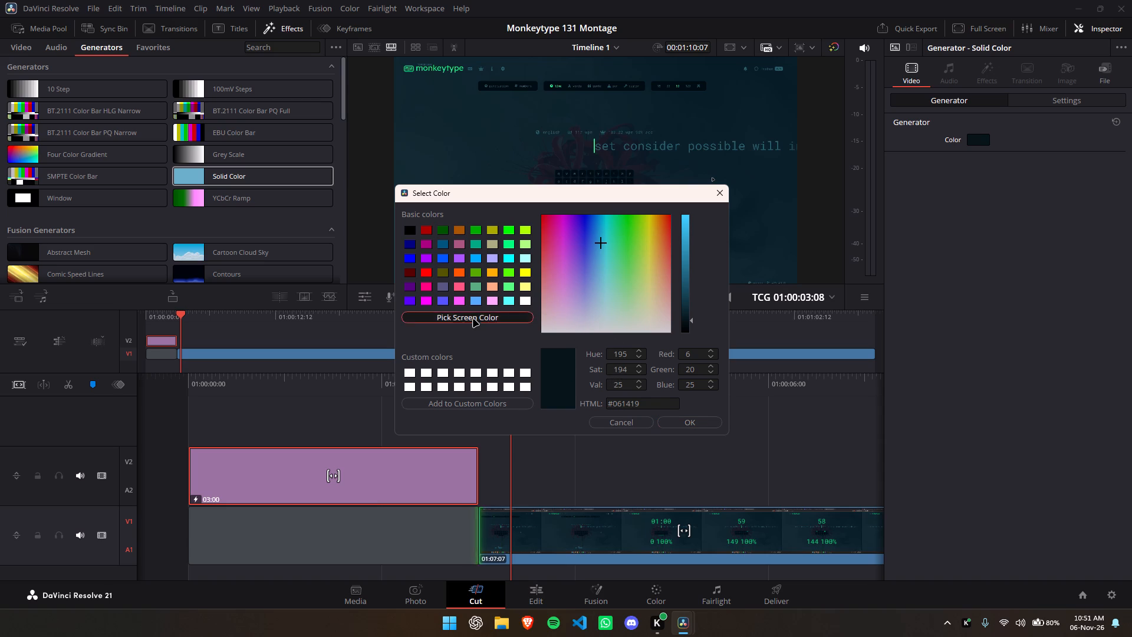
click(764, 209)
click(681, 423)
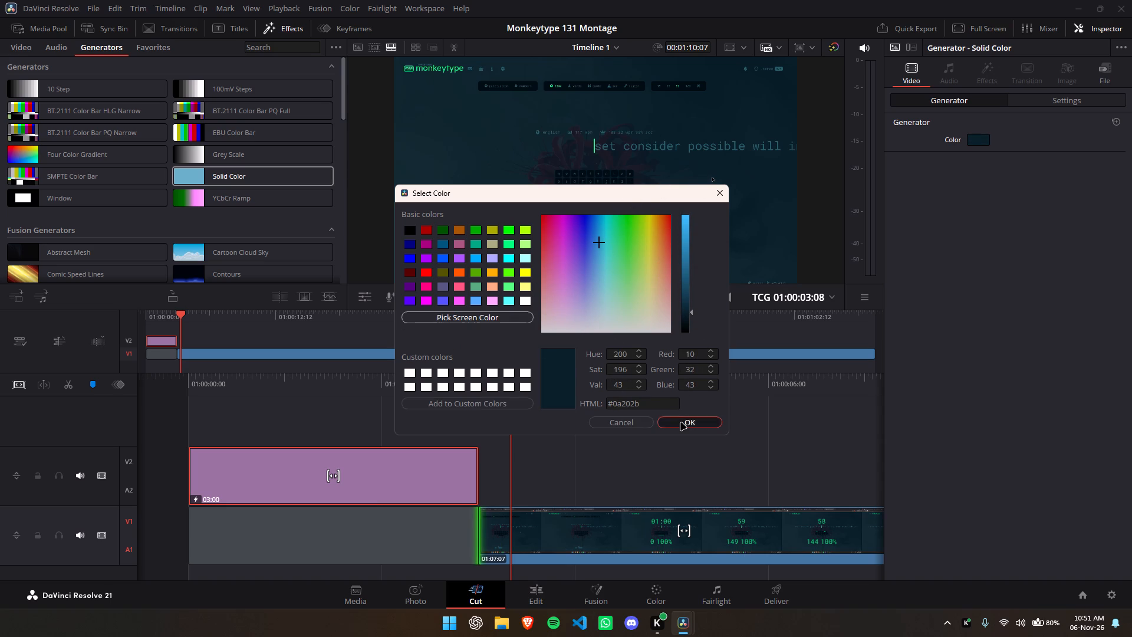
Replay the transition from the recolored intro to the recording, return the playhead to the timeline start and close the clip properties.
drag(512, 376, 548, 376)
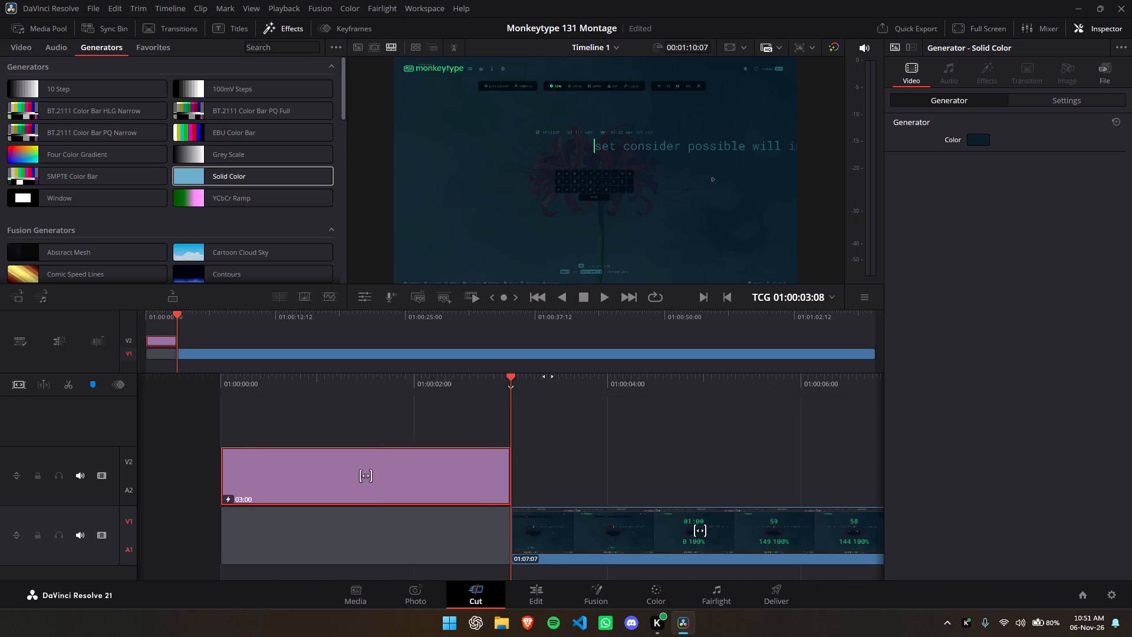
drag(548, 376, 949, 409)
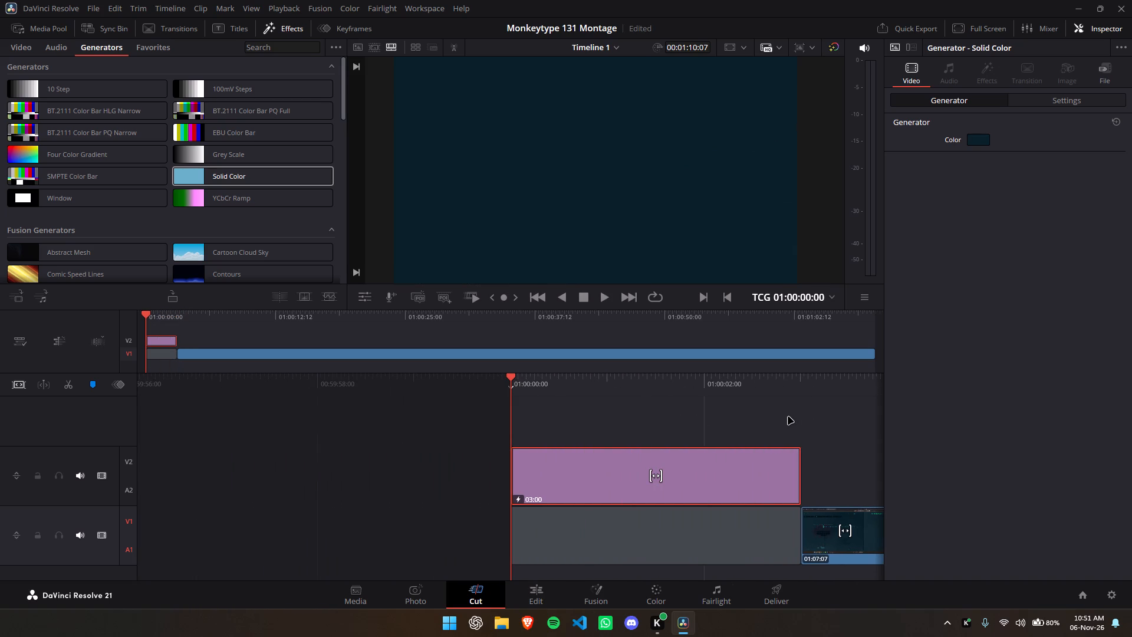
key(space)
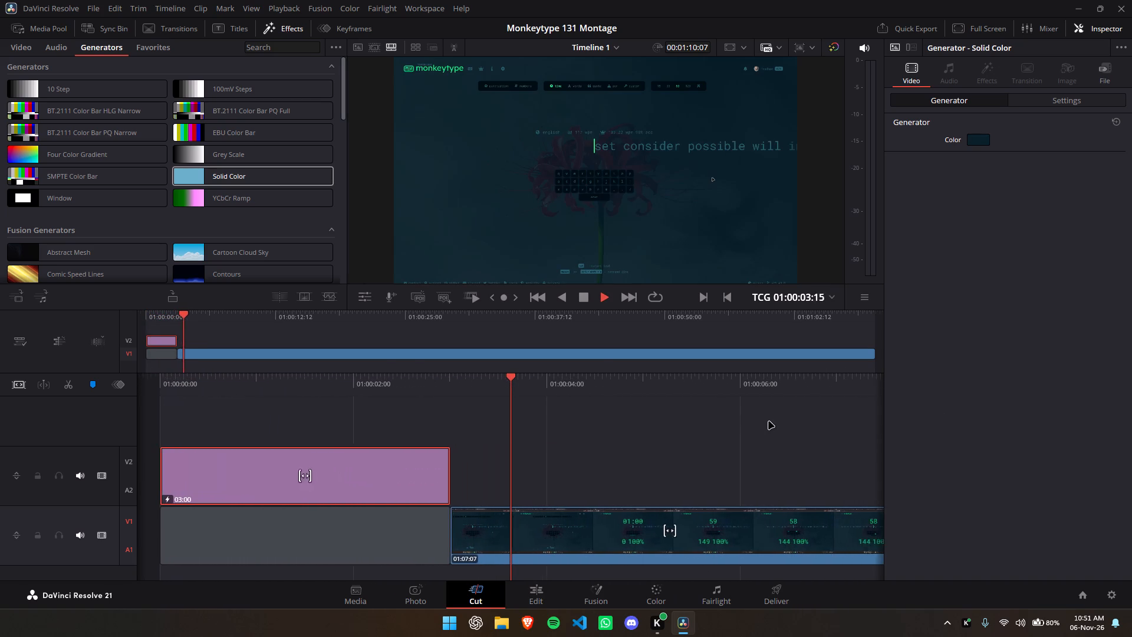
key(space)
drag(511, 377, 965, 377)
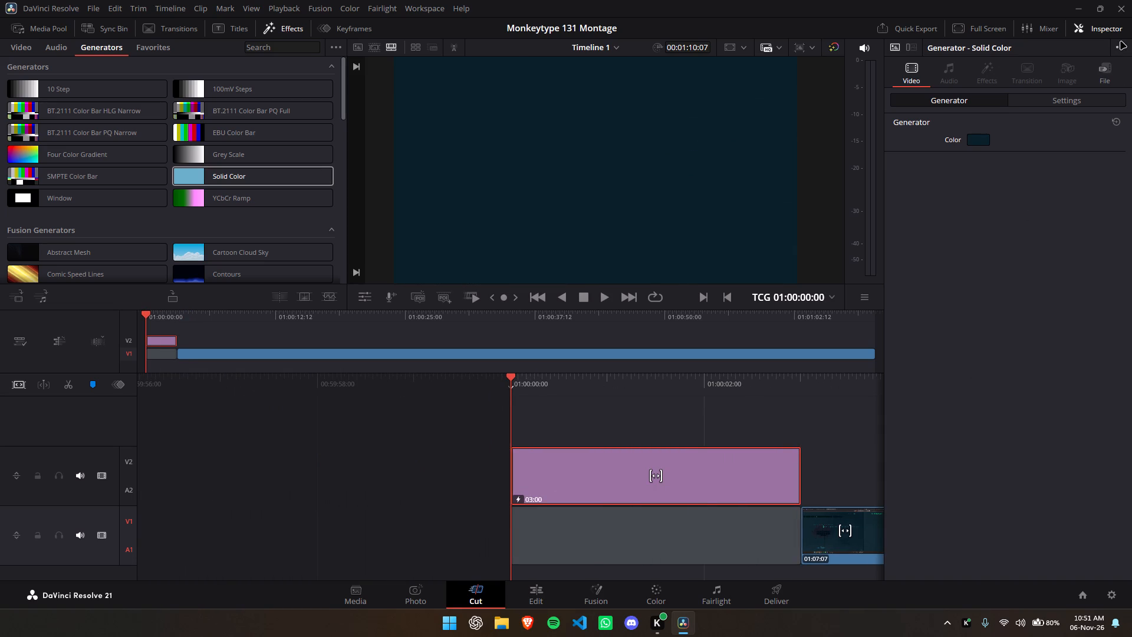
click(1108, 34)
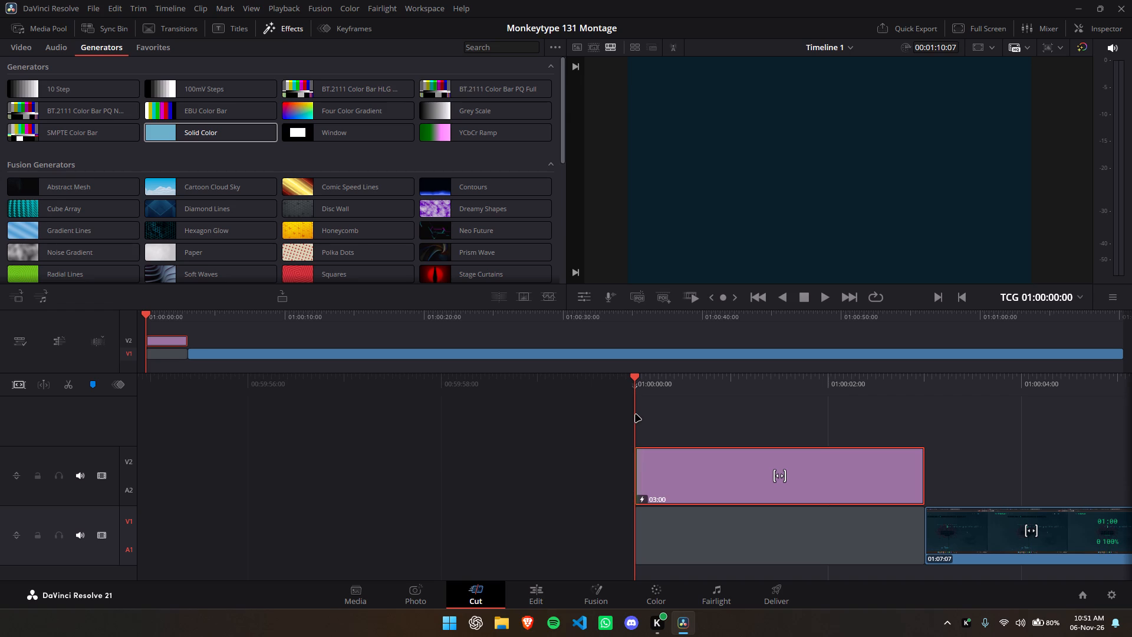
Add a Text+ title on a new video track above the Solid Color clip, starting at the beginning of the timeline.
click(234, 30)
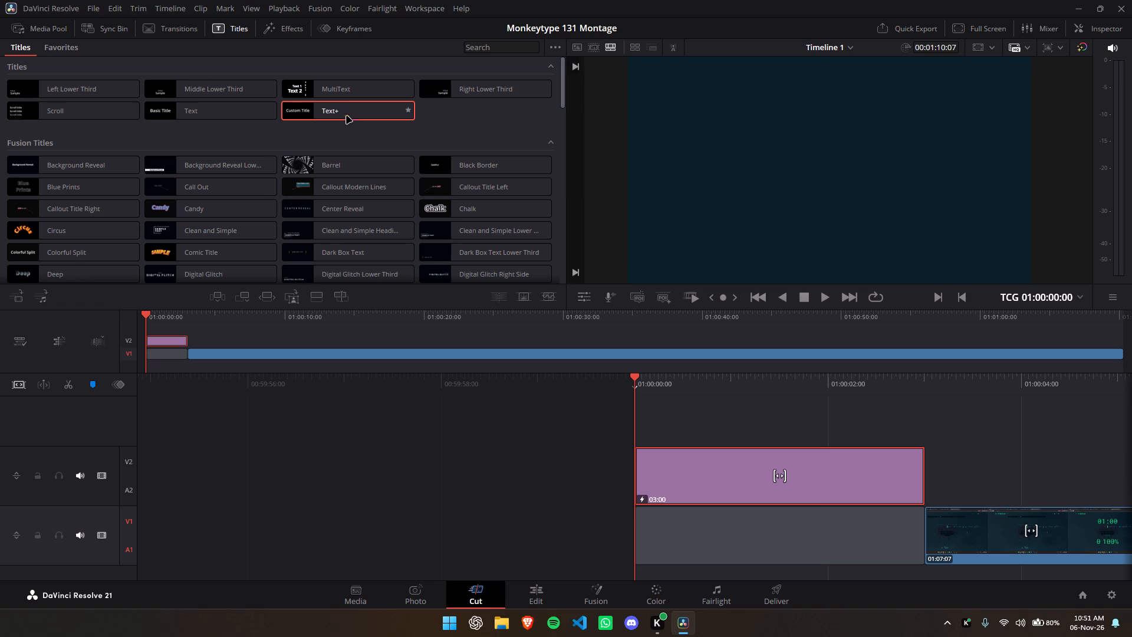
drag(347, 113, 663, 404)
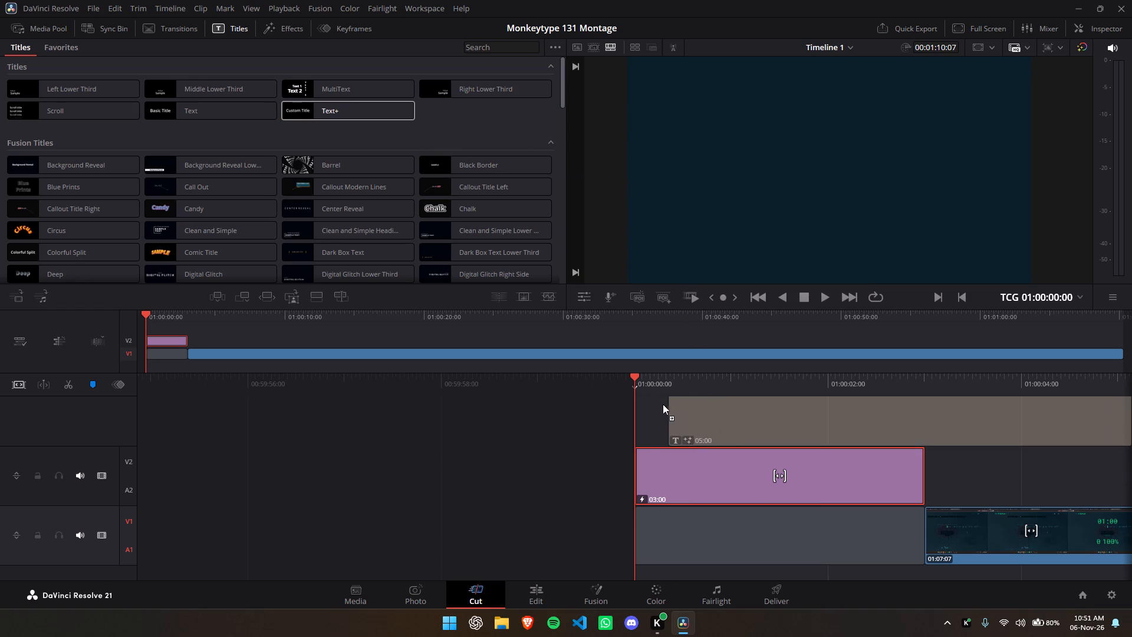
drag(663, 404, 637, 403)
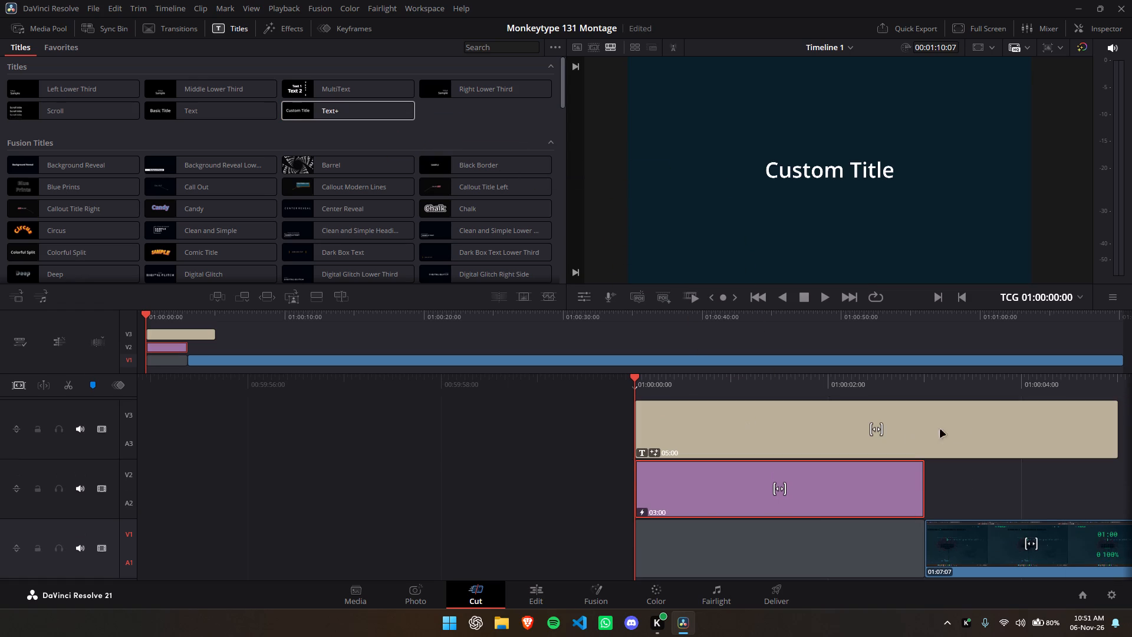
Trim the end of the Text+ title to a 3-second duration so it matches the Solid Color clip.
drag(1051, 436, 919, 431)
drag(878, 428, 877, 429)
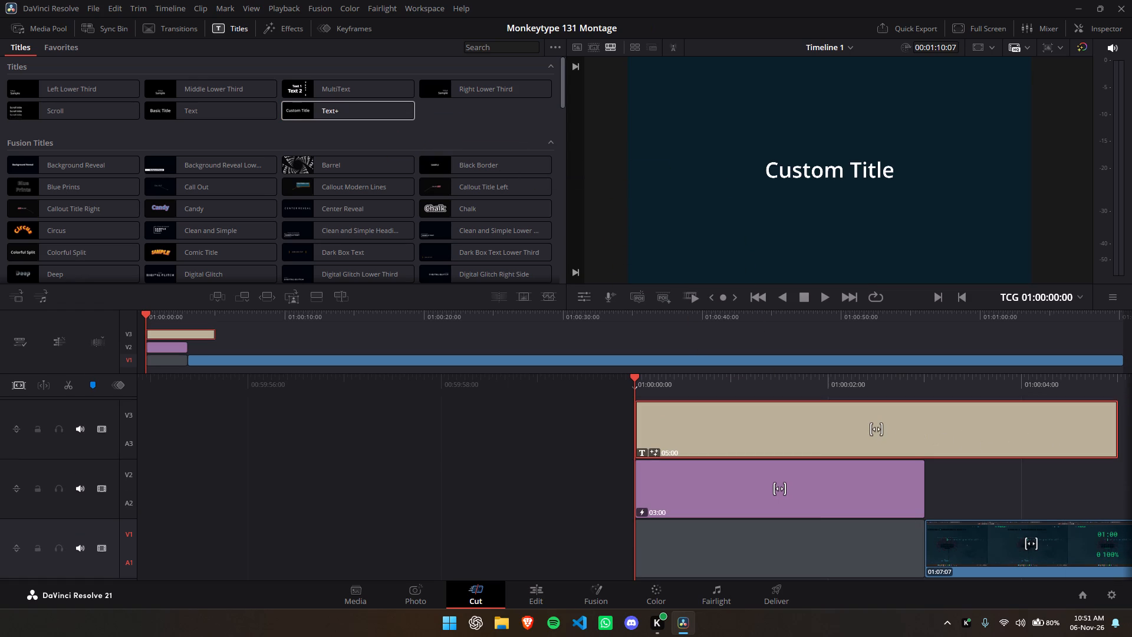
drag(877, 429, 769, 431)
drag(1117, 429, 921, 437)
Replace the Text+ title's placeholder text with 131.
click(828, 429)
right_click(828, 429)
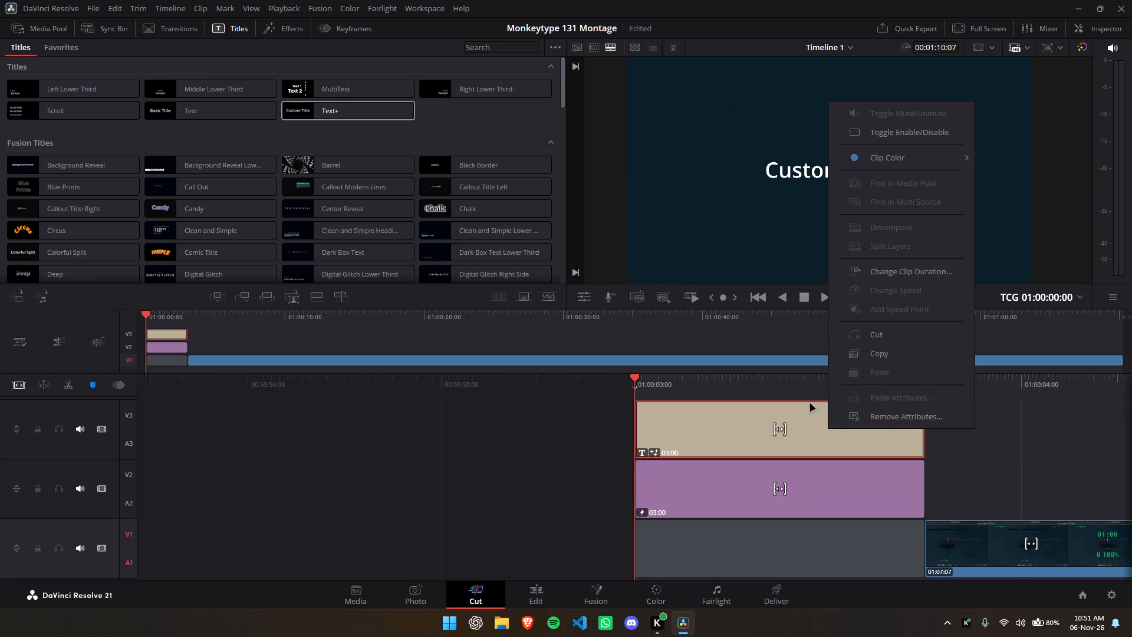
click(789, 429)
click(1101, 30)
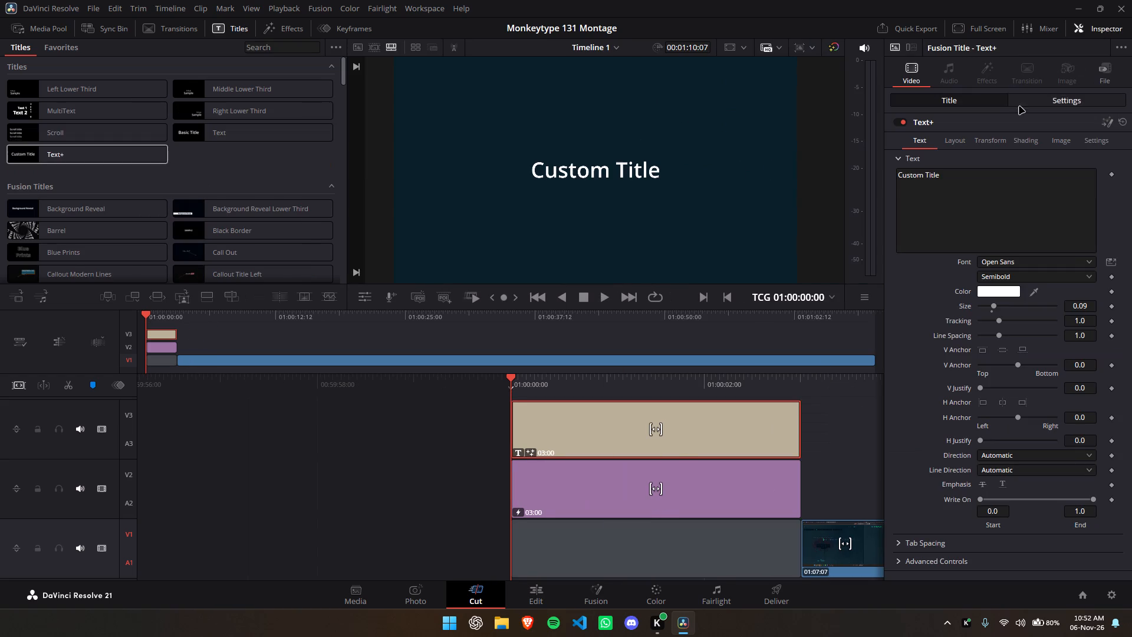
drag(927, 182, 891, 183)
drag(968, 179, 883, 180)
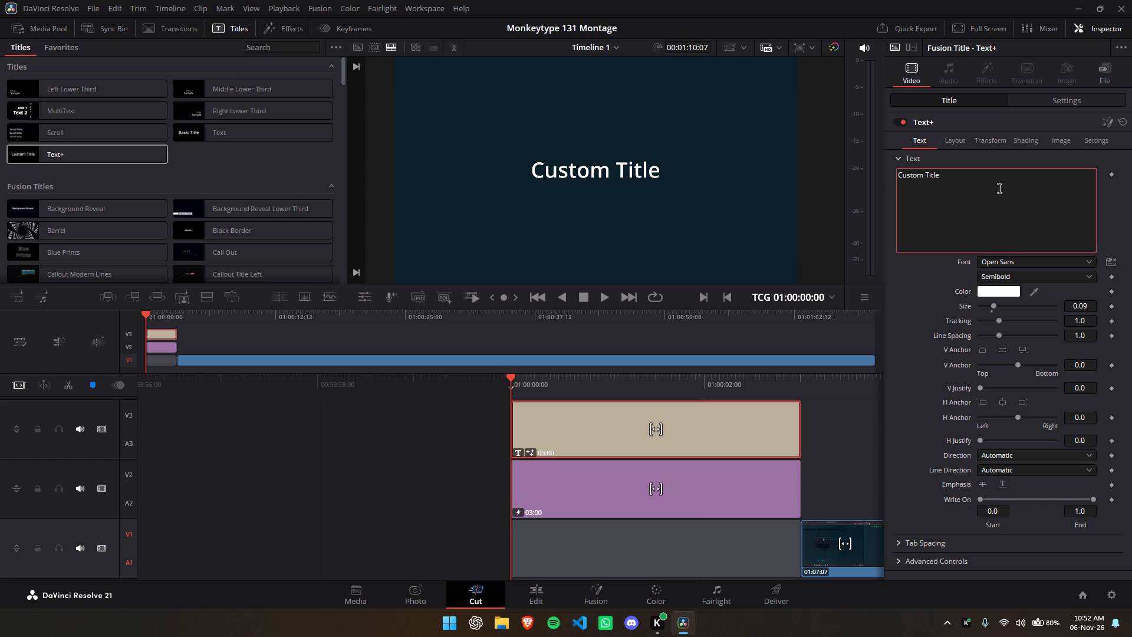
key(ctrl+a)
text(131)
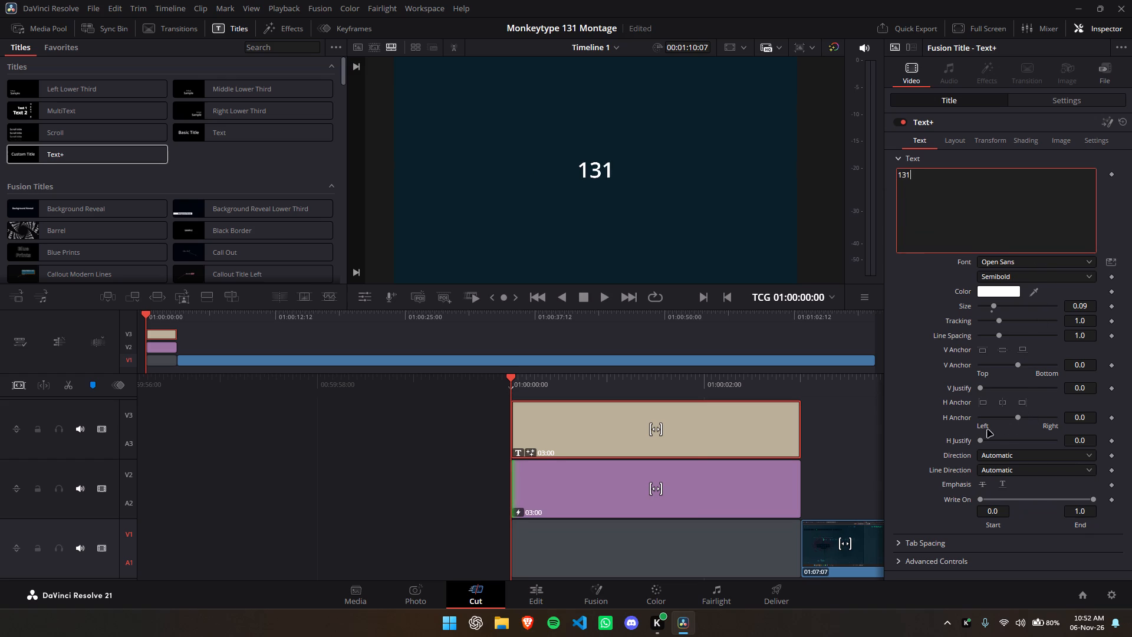
Enable shading element 2, Red Outline, on the 131 title.
scroll(909, 488, down, 1)
click(1024, 145)
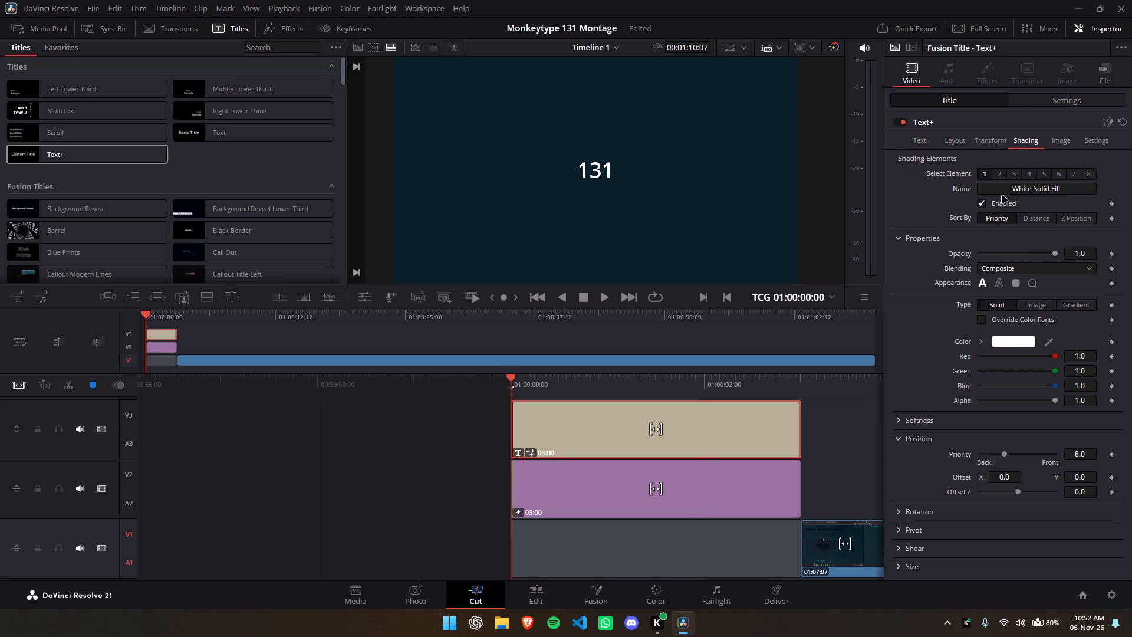
click(1002, 179)
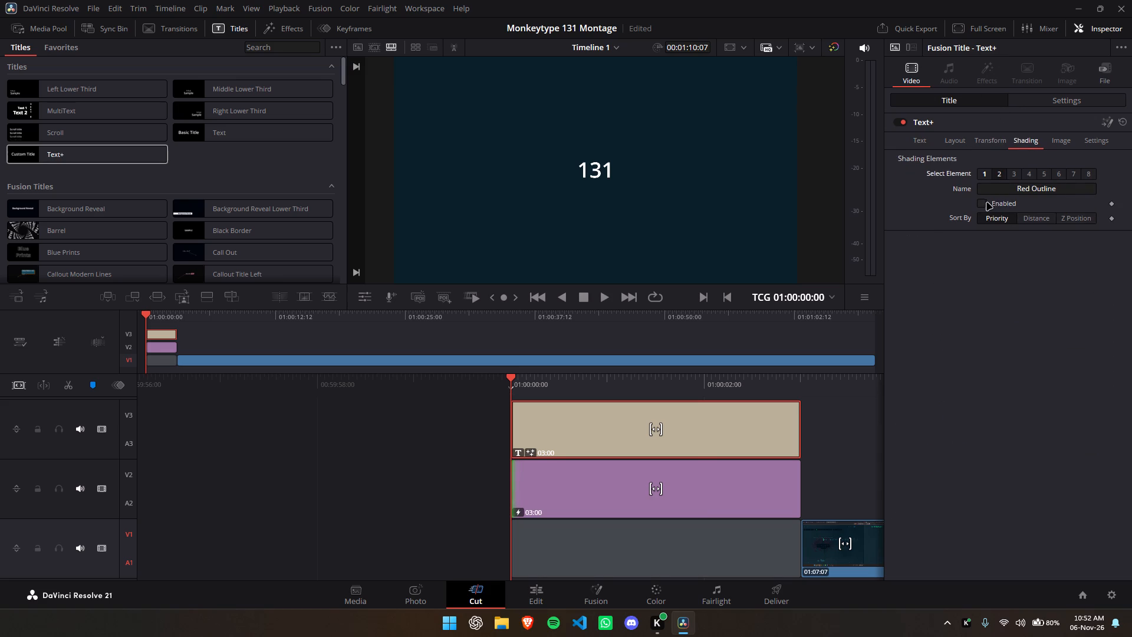
click(986, 203)
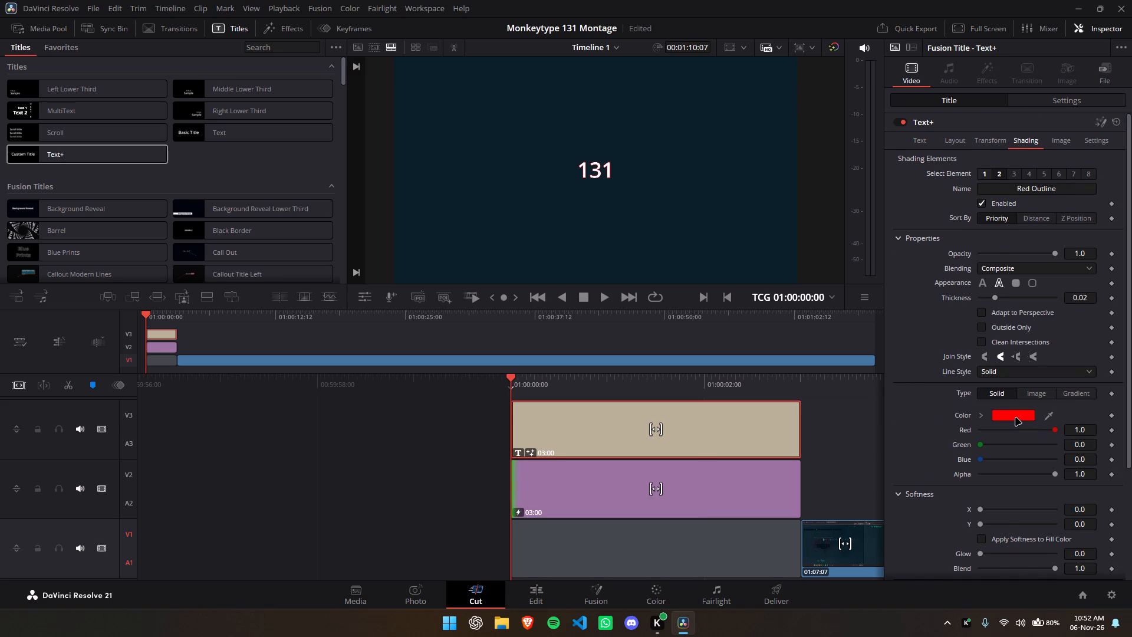
Set the color of the 131 title's Red Outline shading element to #00D68F.
click(1016, 418)
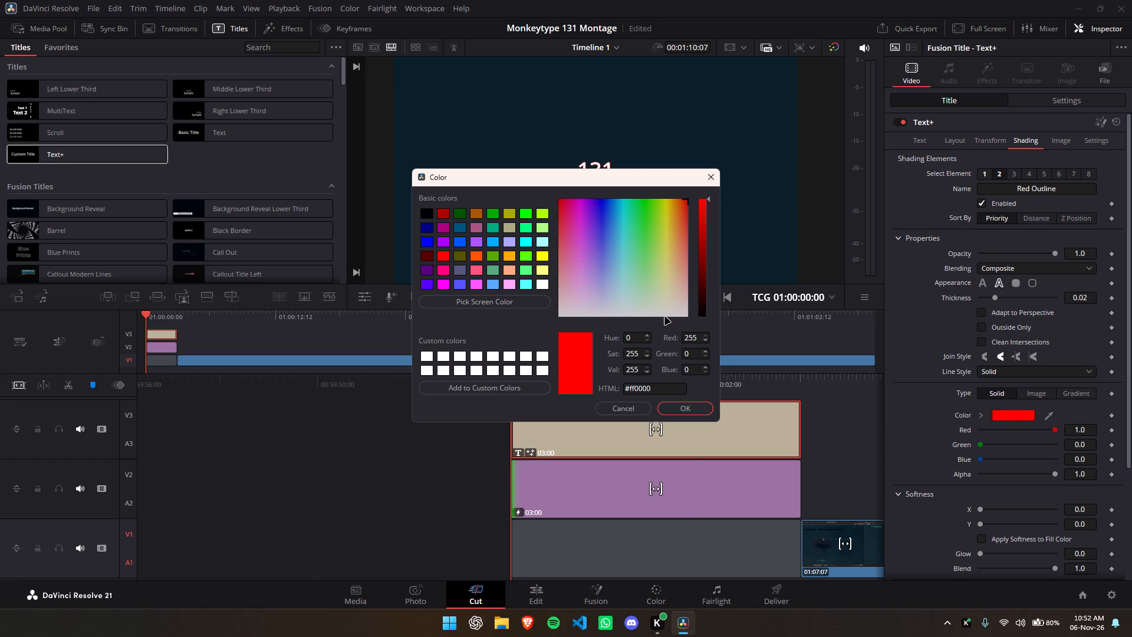
drag(653, 387, 620, 392)
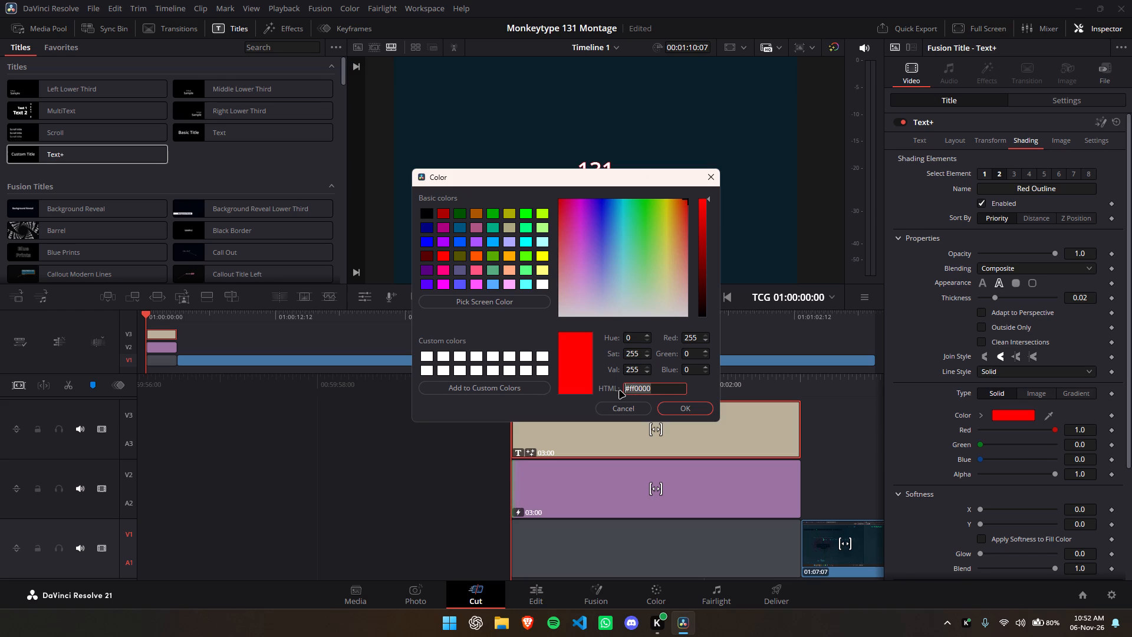
key(shift+numbersign)
text(00)
key(shift+d)
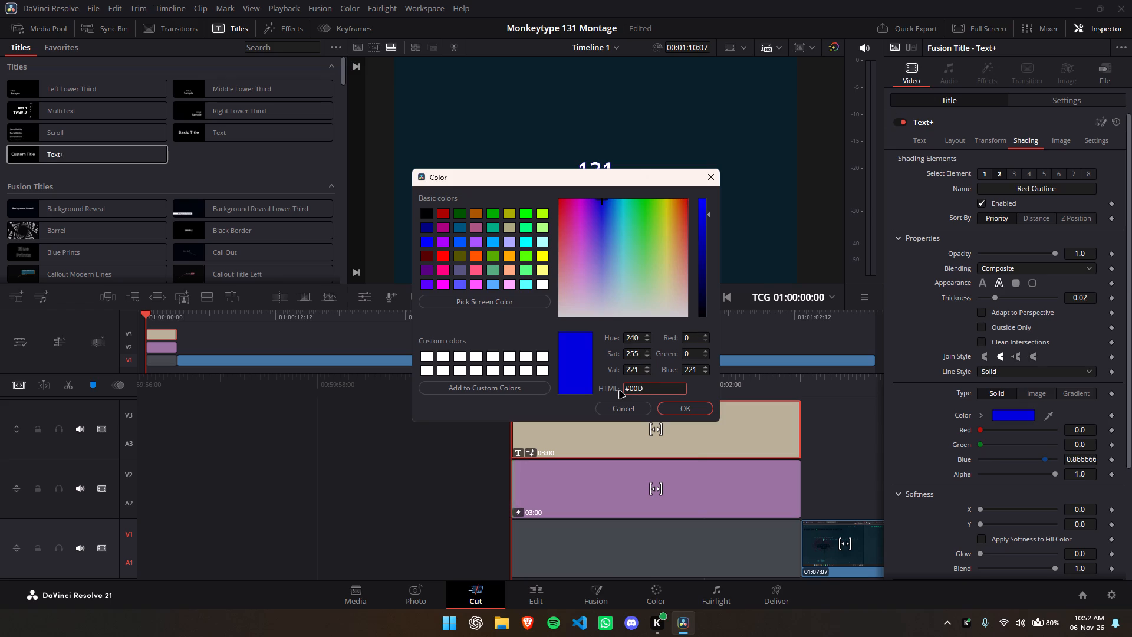
text(68)
key(shift+f)
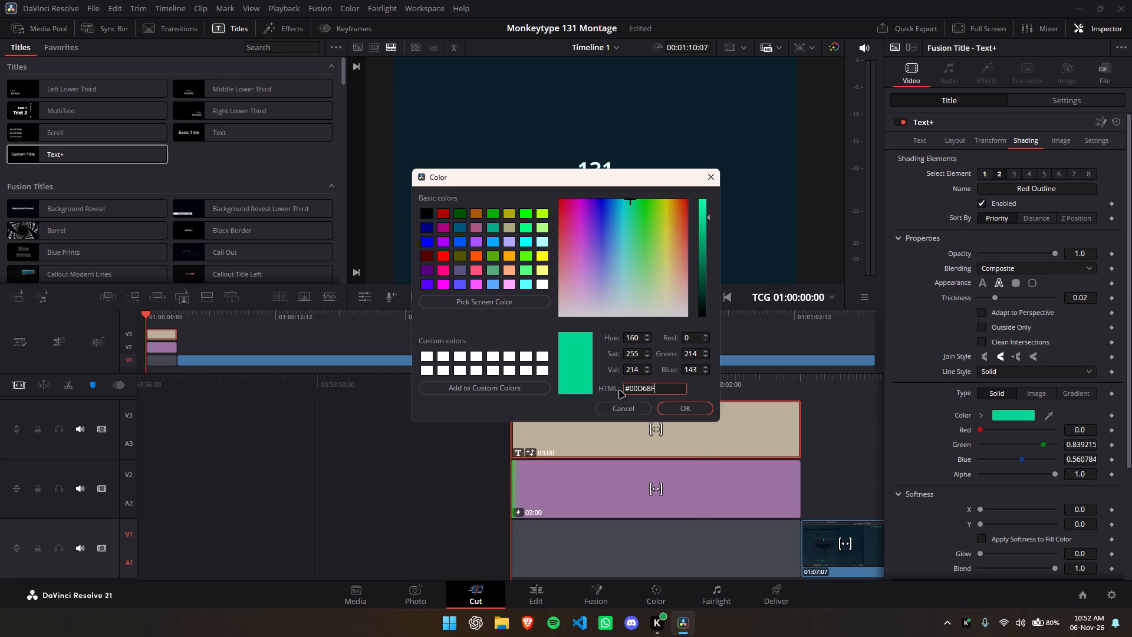
key(Return)
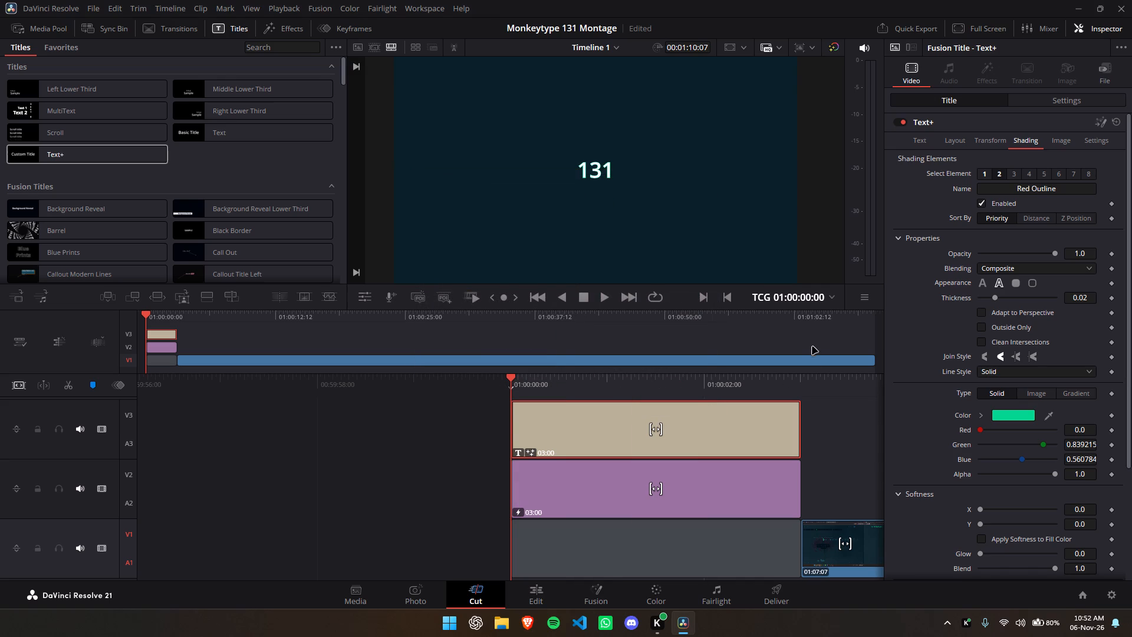
Examine the outline element's shading properties, including softness, position and the expanded Size settings.
scroll(956, 320, down, 1)
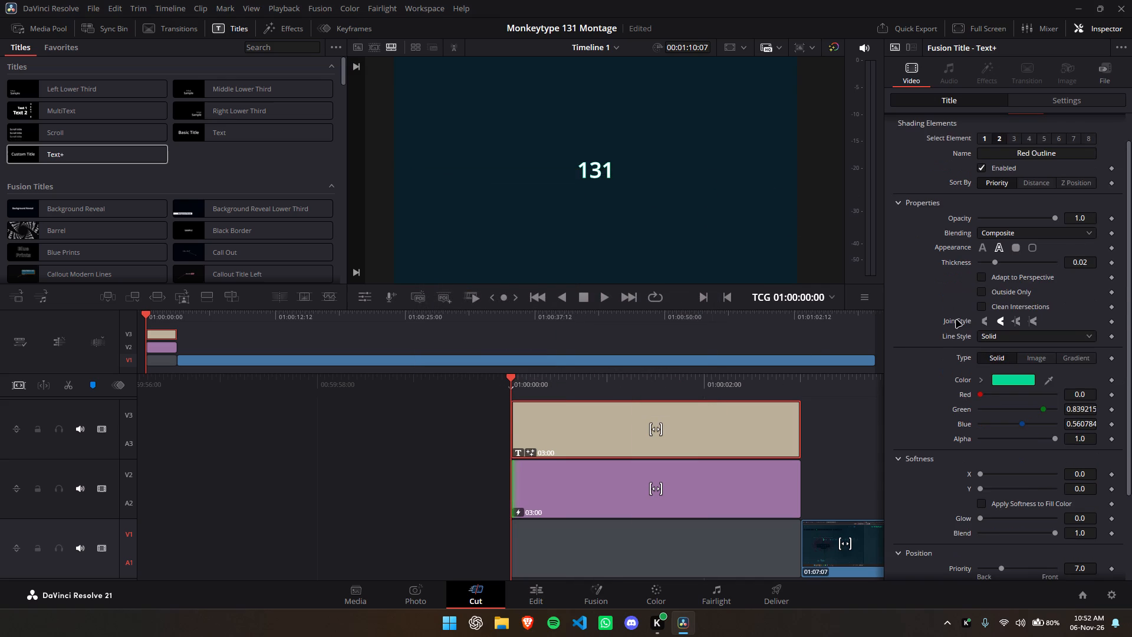
scroll(957, 322, down, 1)
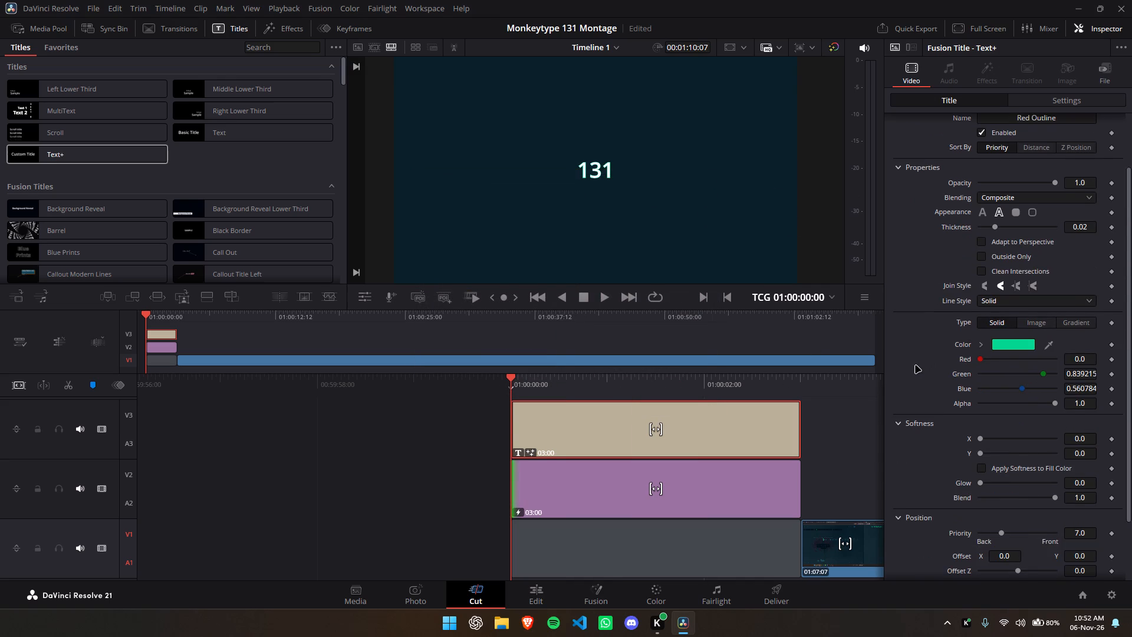
scroll(916, 366, down, 3)
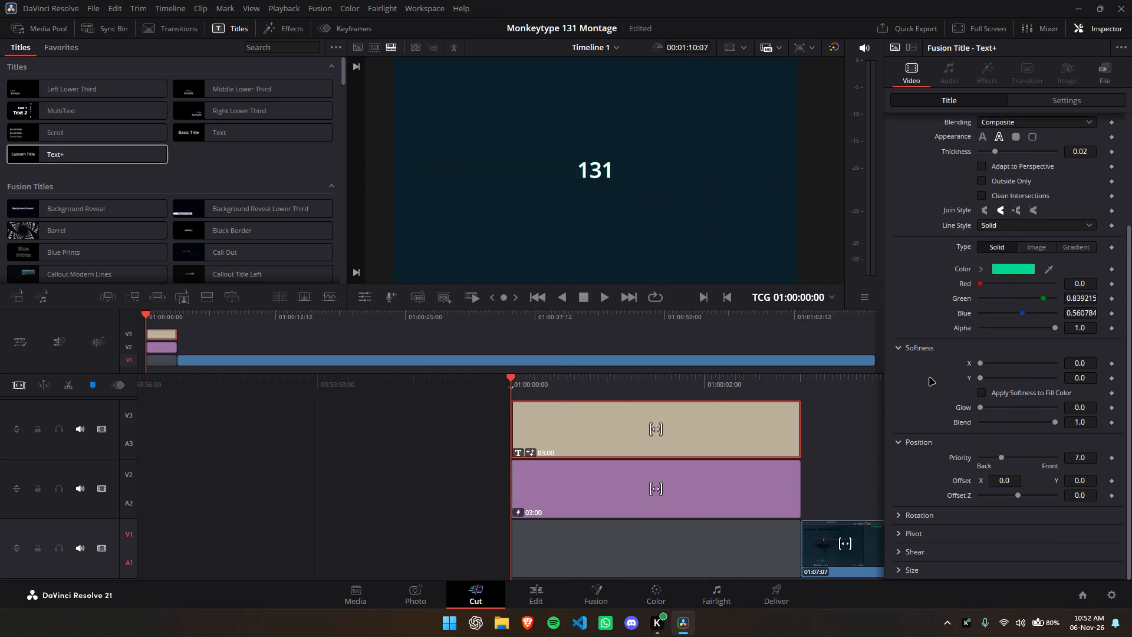
scroll(930, 378, up, 8)
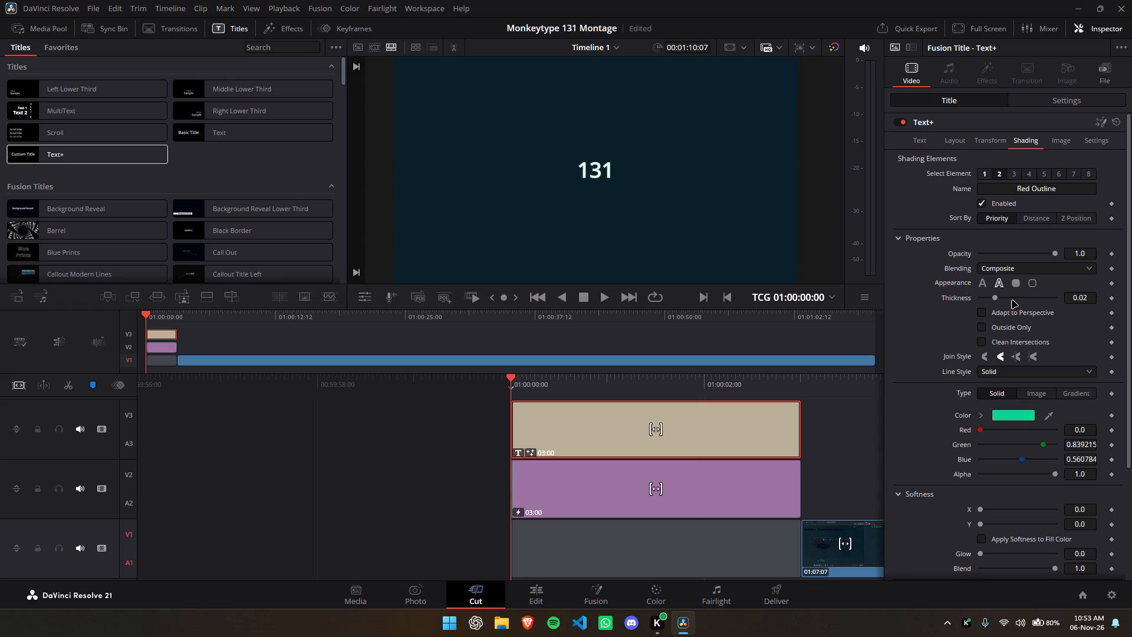
scroll(951, 327, down, 2)
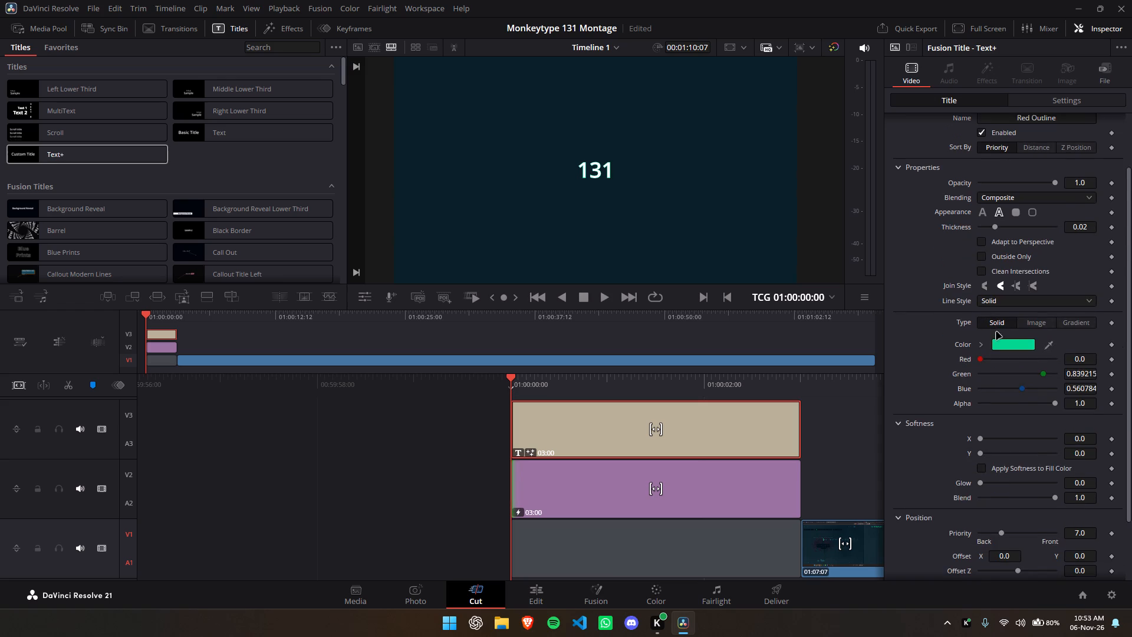
scroll(939, 385, down, 1)
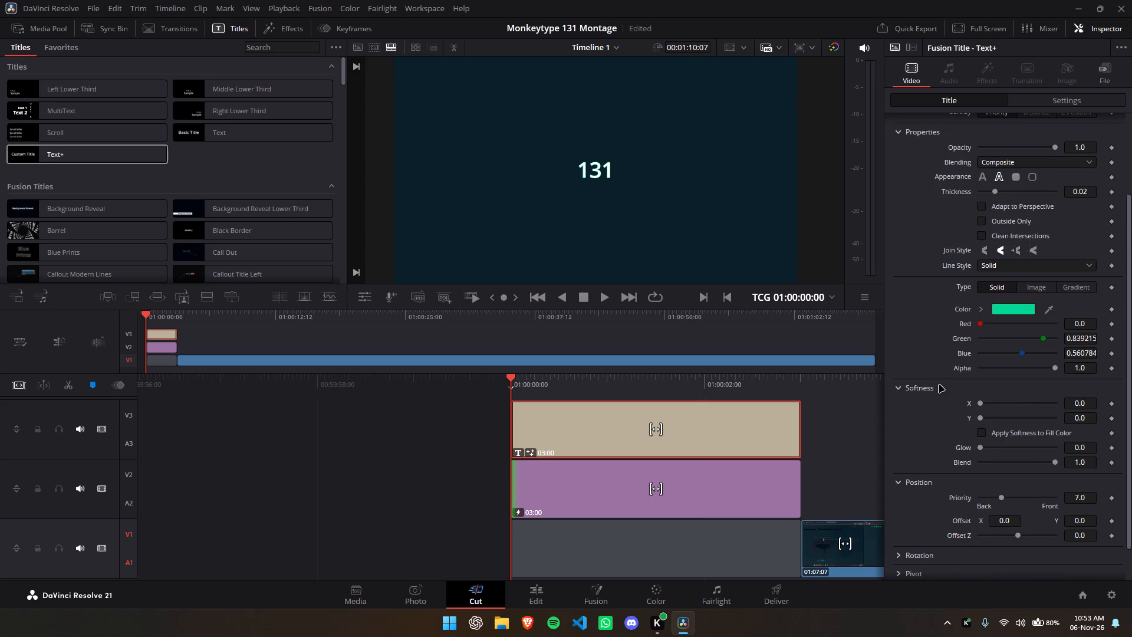
scroll(939, 385, down, 2)
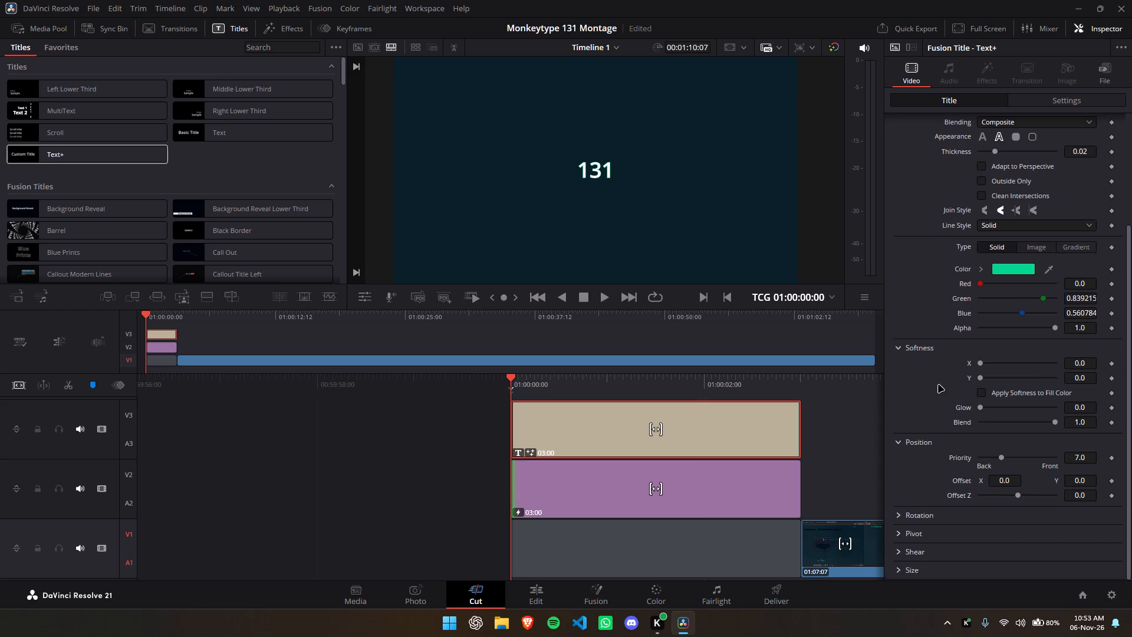
click(906, 574)
click(907, 571)
click(901, 571)
scroll(926, 504, down, 6)
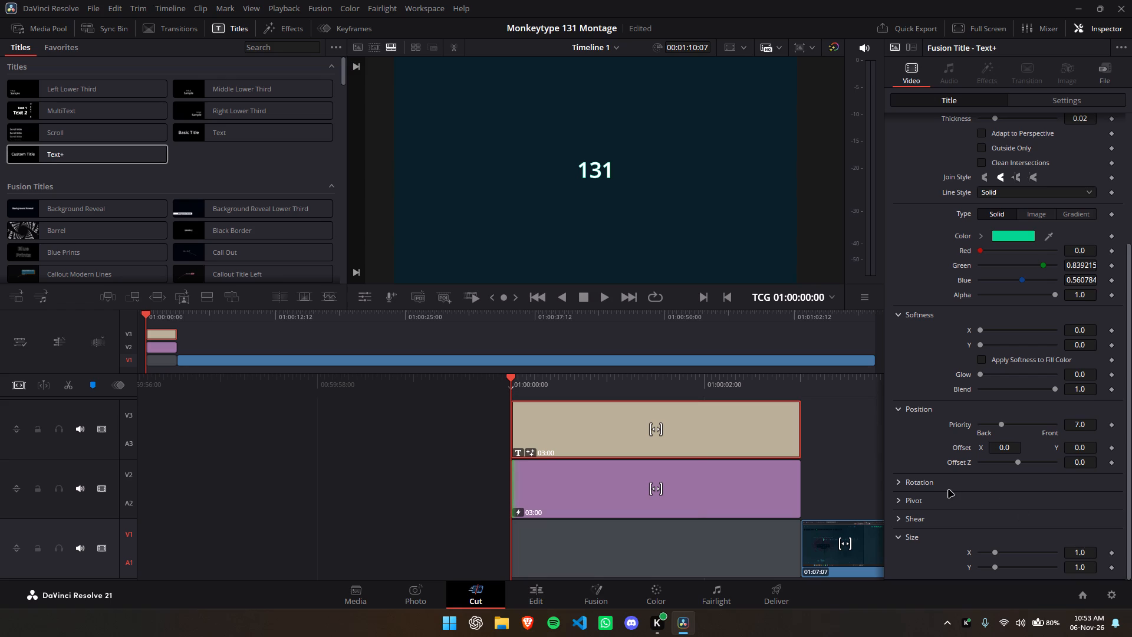
scroll(949, 490, up, 1)
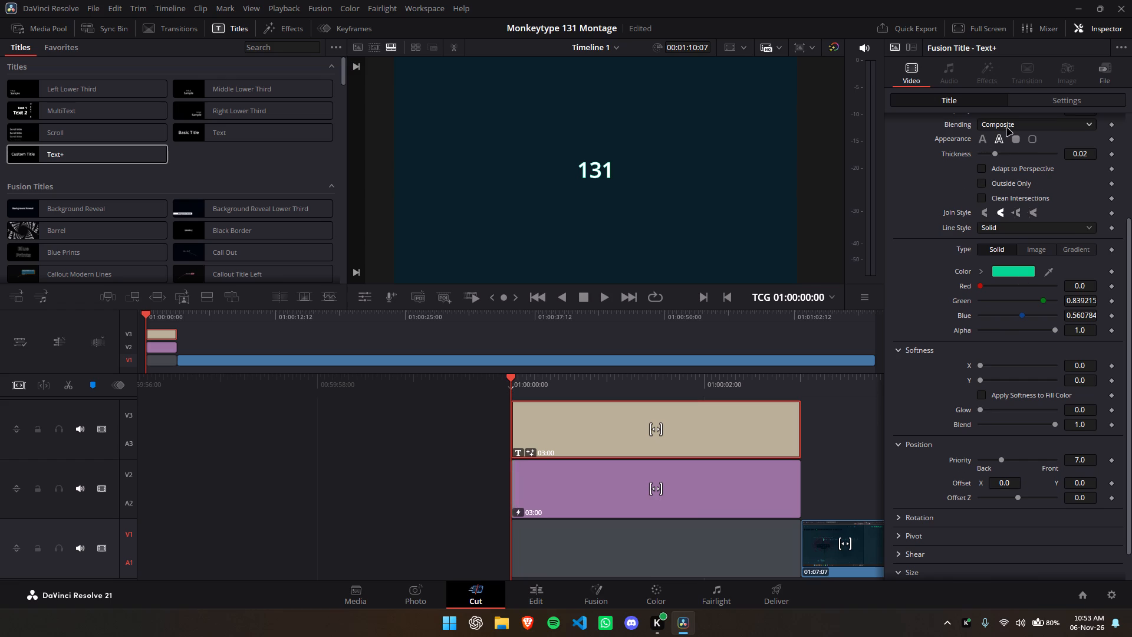
scroll(960, 167, up, 4)
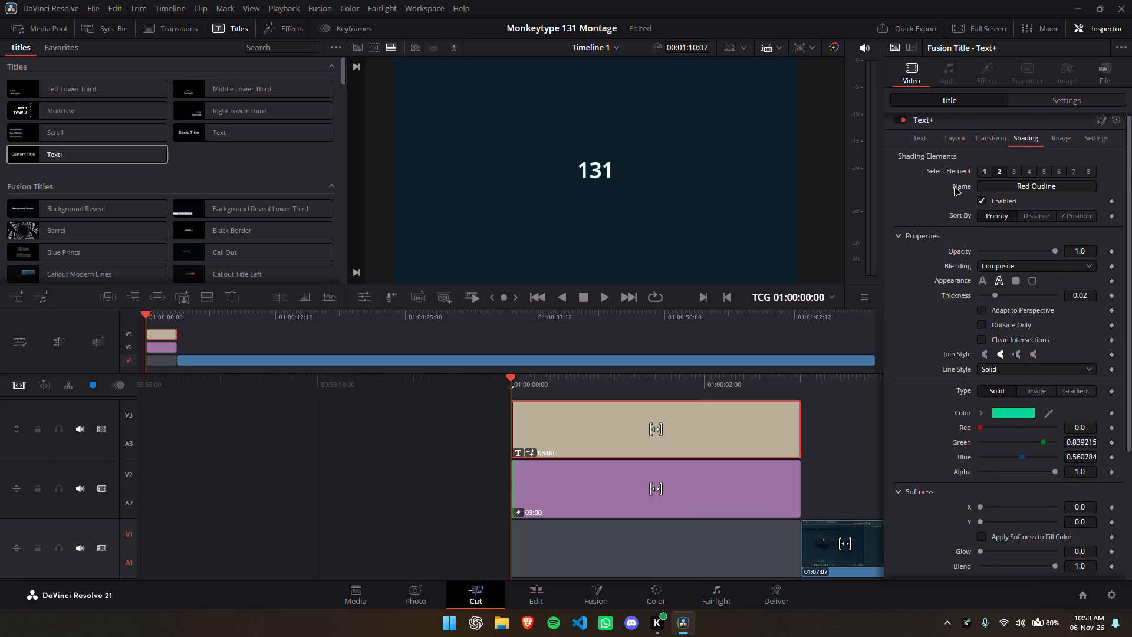
scroll(953, 195, up, 1)
scroll(953, 195, down, 1)
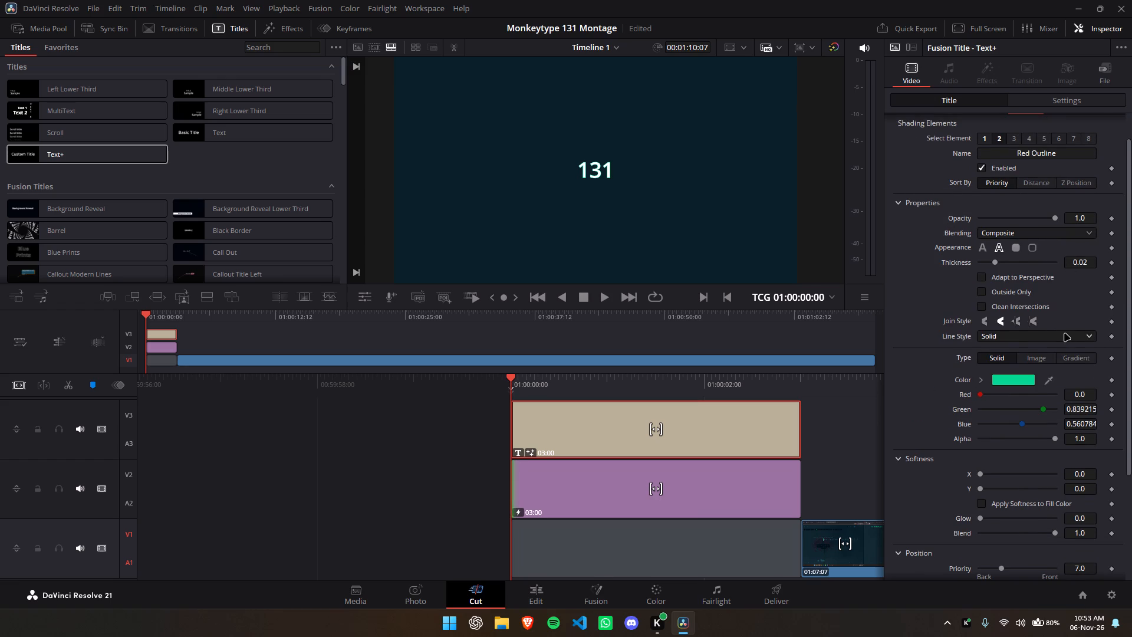
scroll(1074, 312, down, 1)
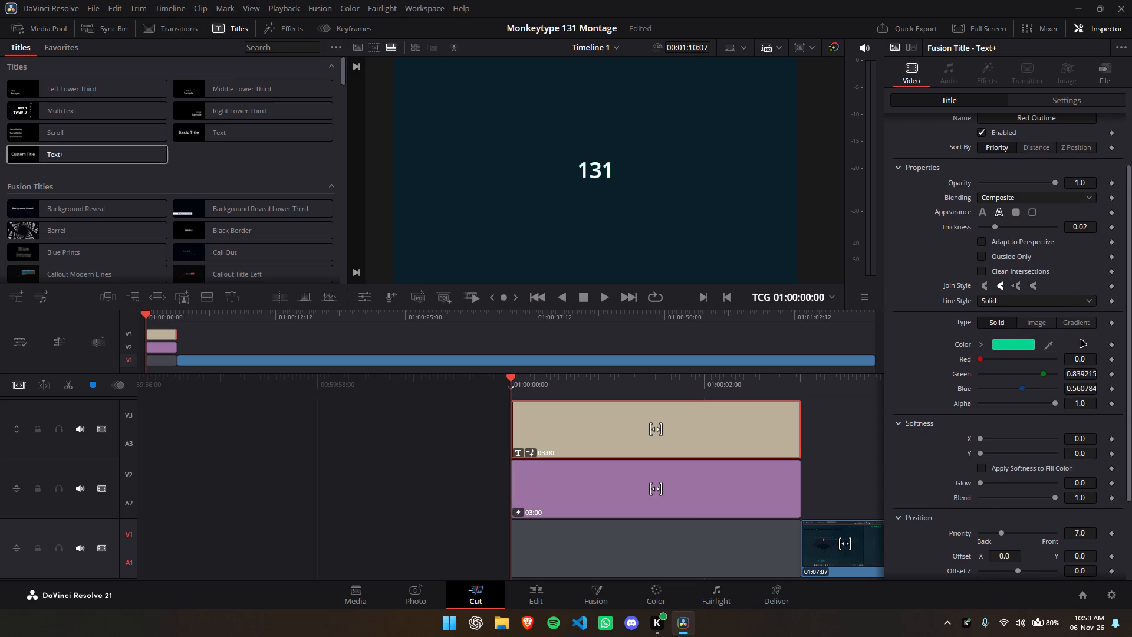
scroll(1081, 339, down, 1)
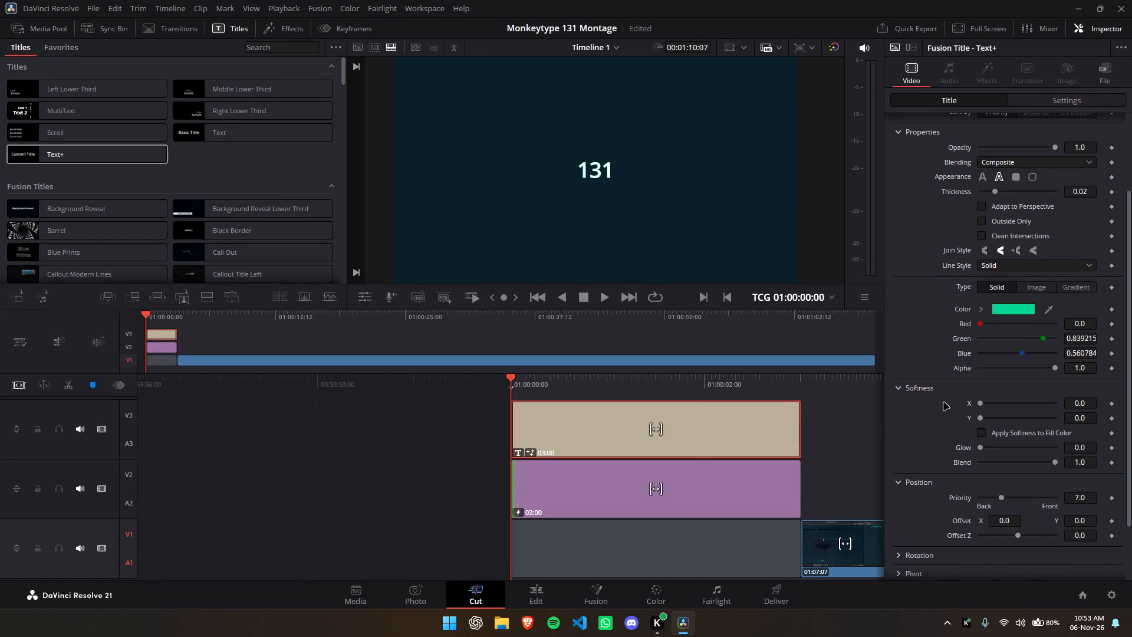
scroll(925, 329, up, 2)
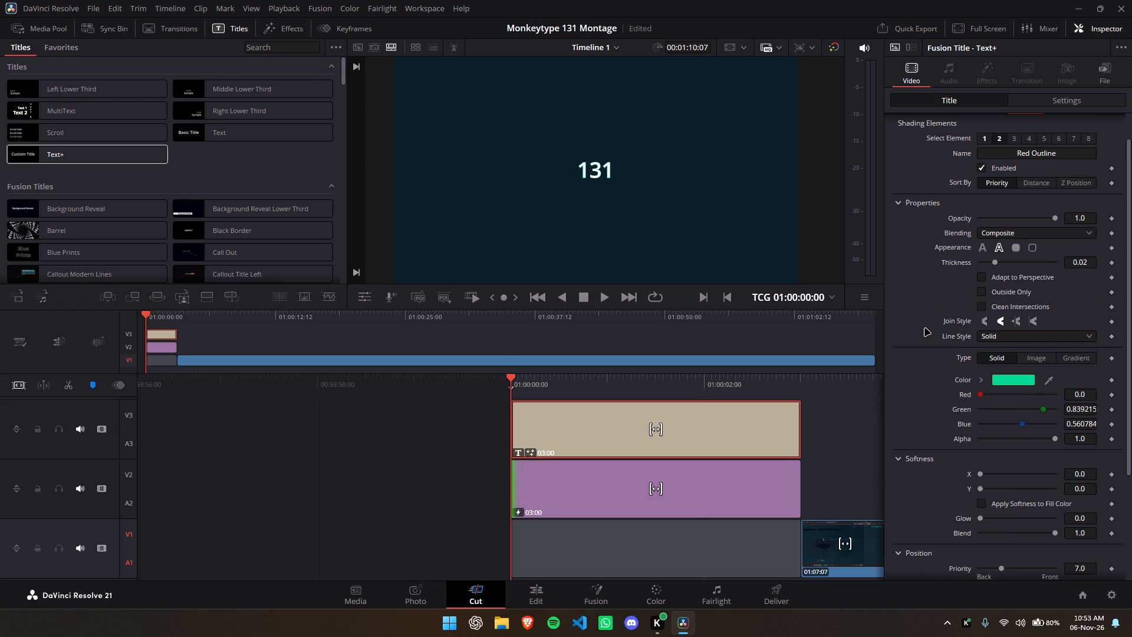
scroll(925, 329, up, 3)
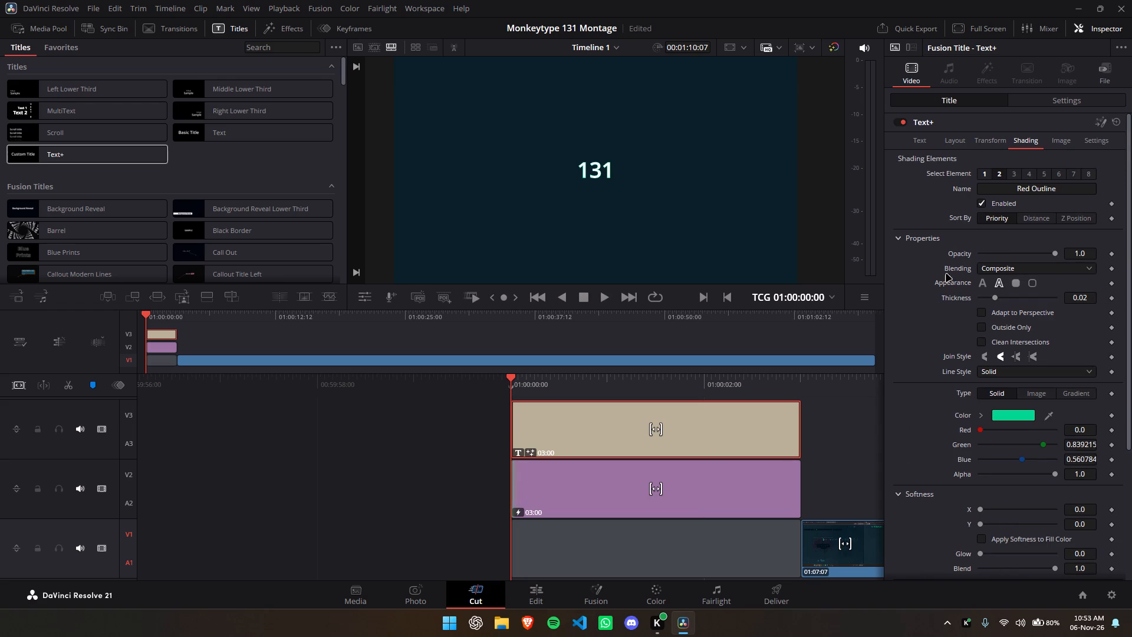
Preview the installed fonts on the 131 title, browsing to the end of the font list, and keep Open Sans.
click(909, 140)
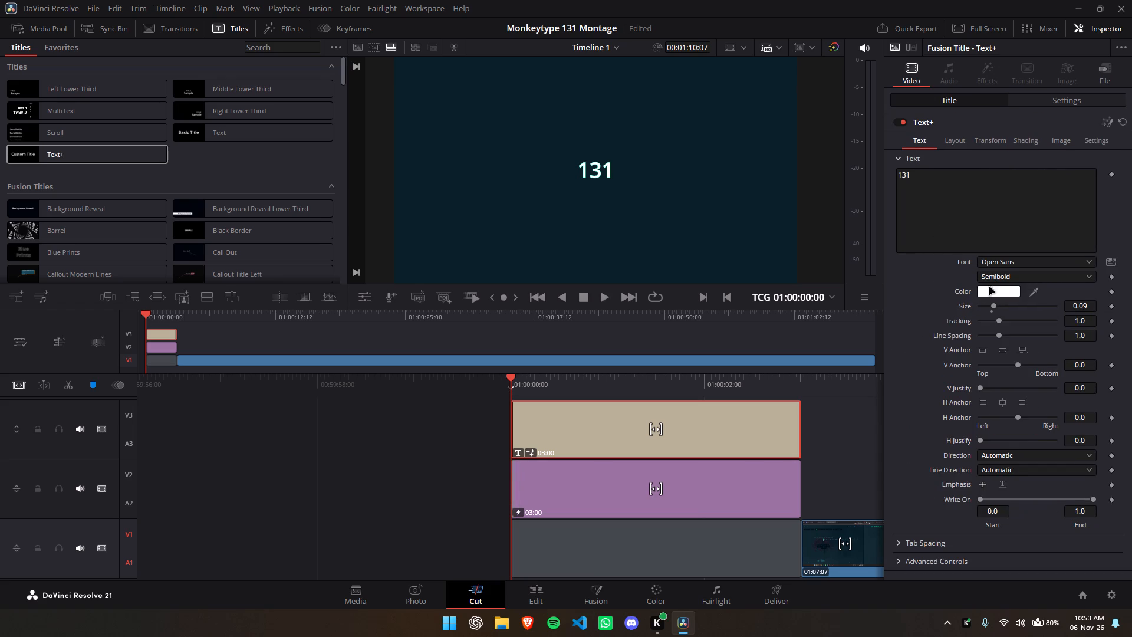
click(1017, 258)
click(1017, 258)
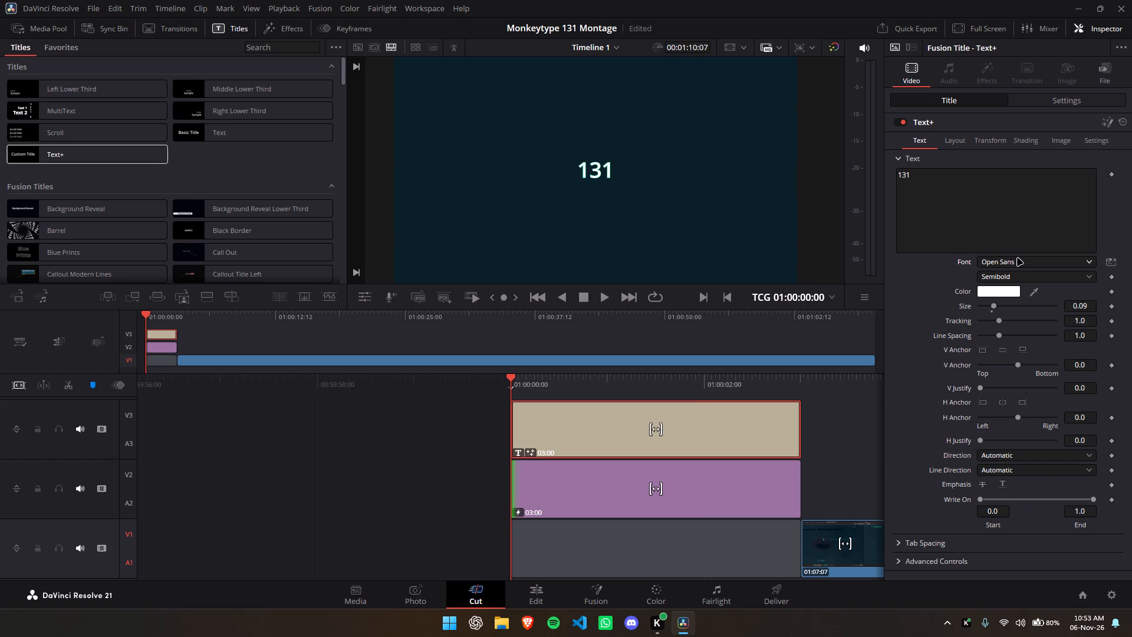
click(1018, 258)
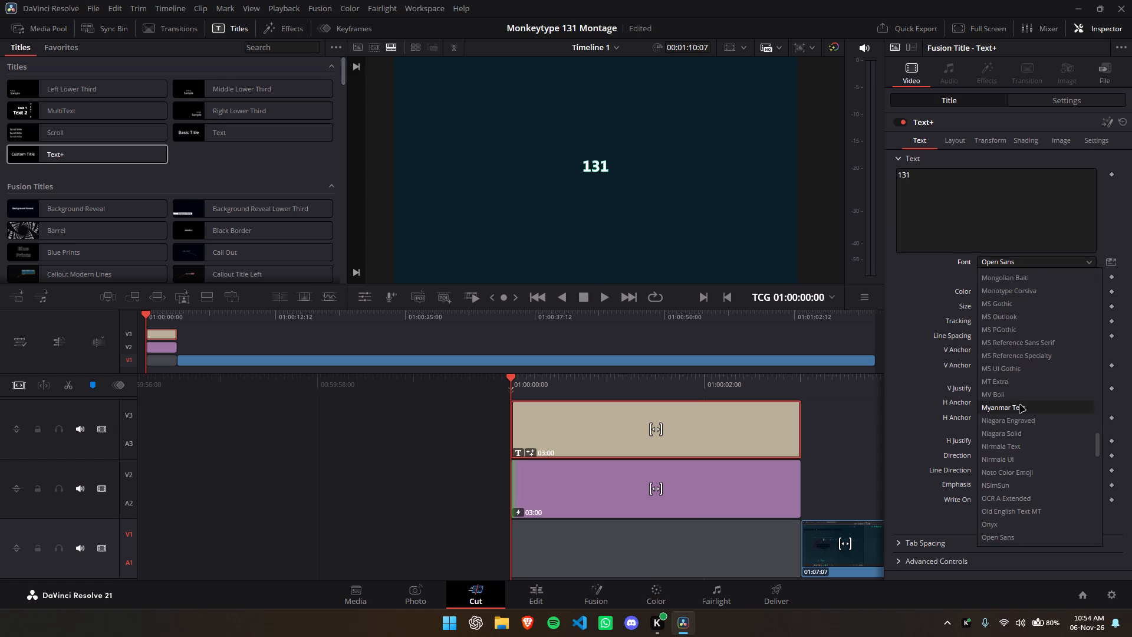
scroll(1026, 423, down, 1)
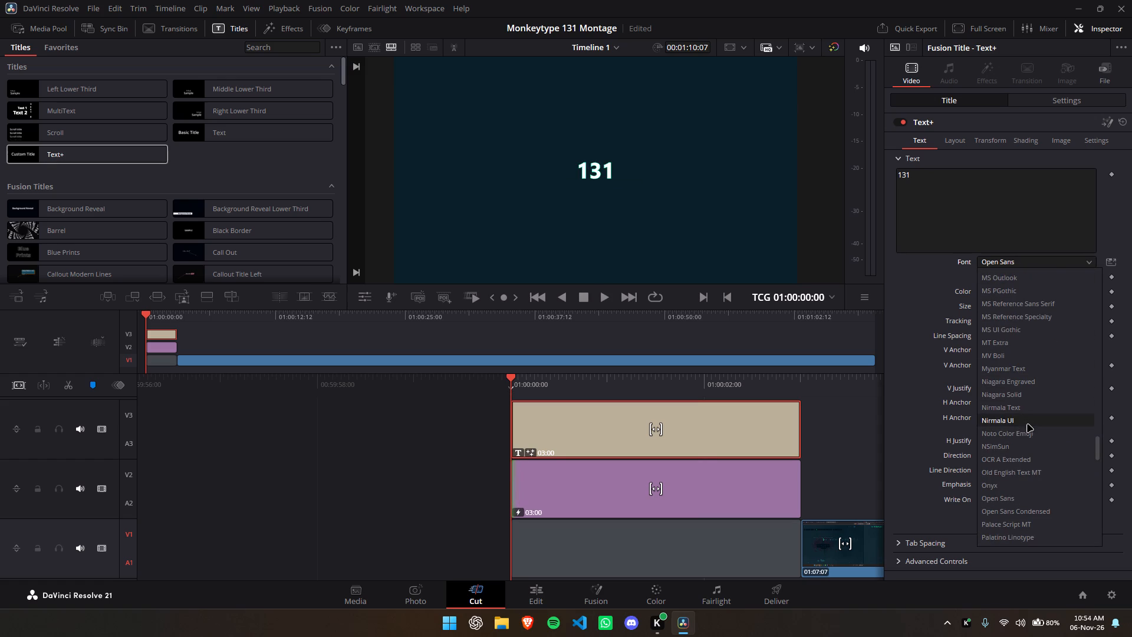
scroll(1028, 425, down, 2)
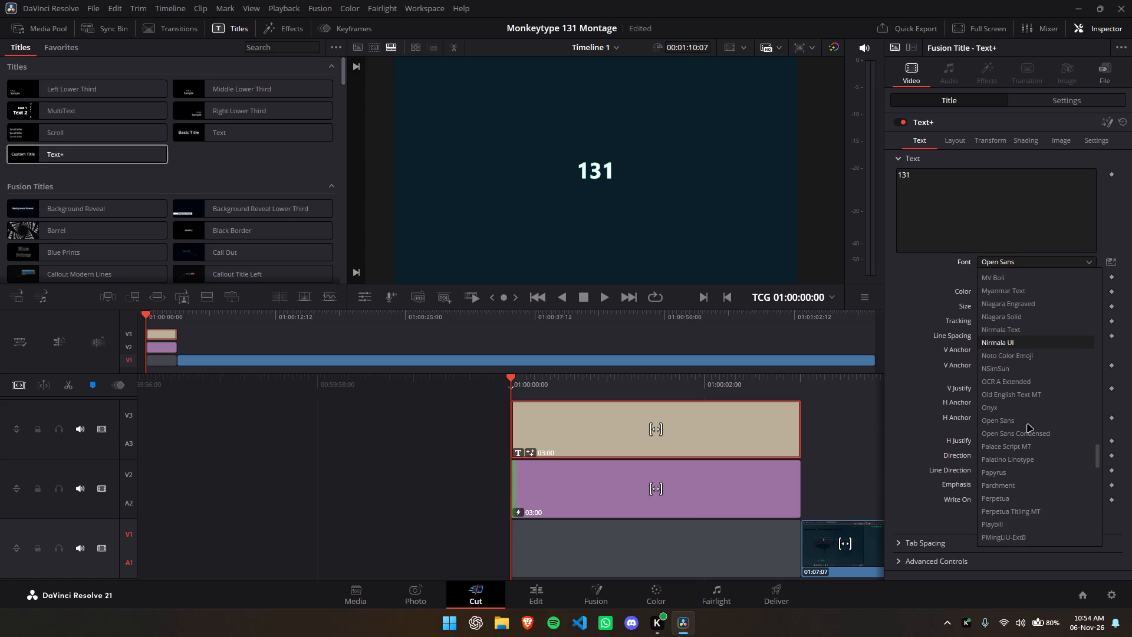
scroll(1015, 431, down, 1)
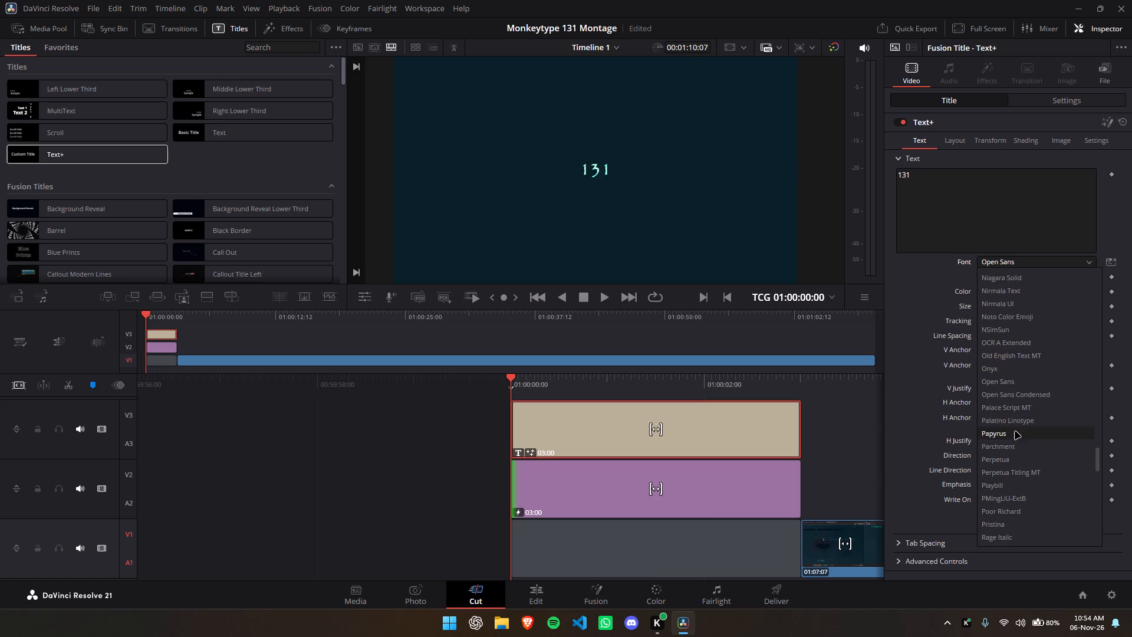
scroll(1022, 430, down, 11)
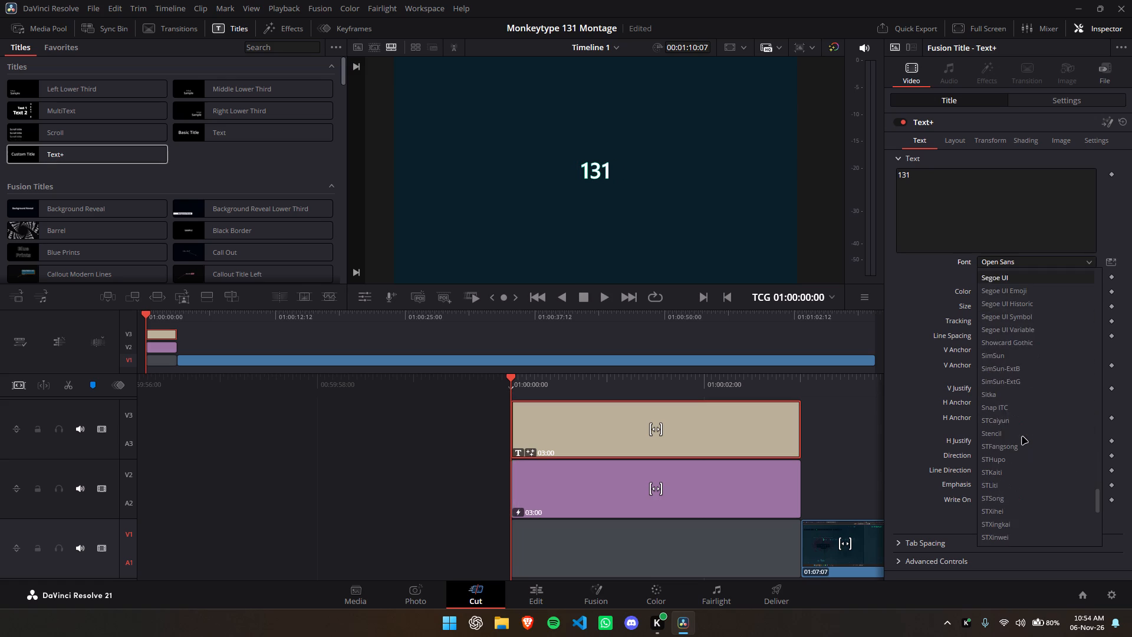
scroll(1022, 437, down, 17)
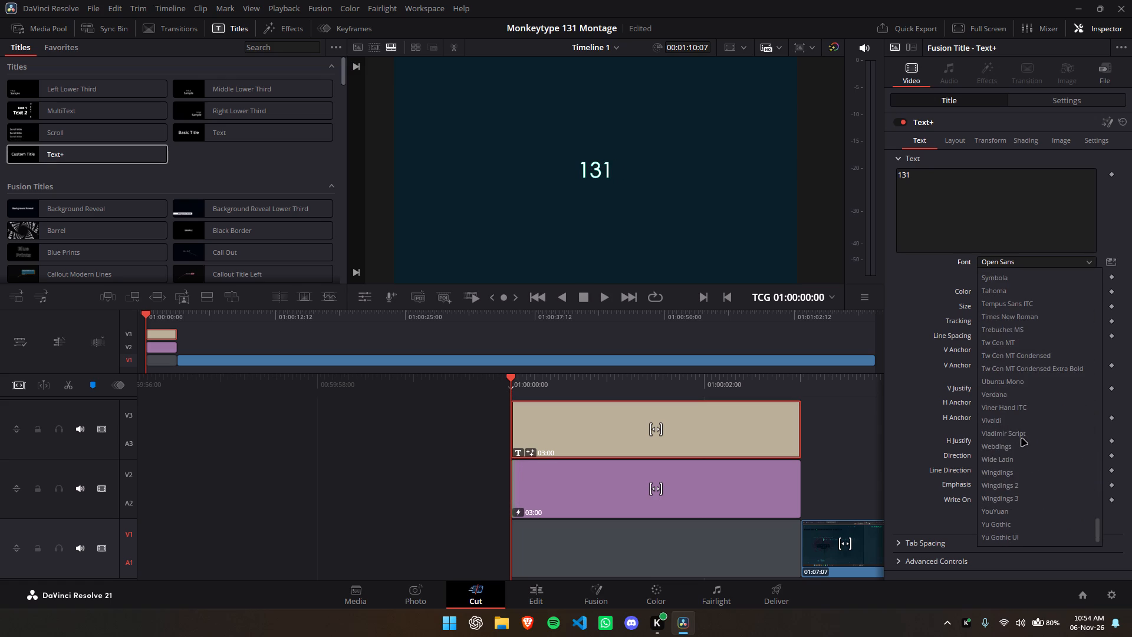
scroll(1022, 439, down, 2)
scroll(1022, 439, up, 14)
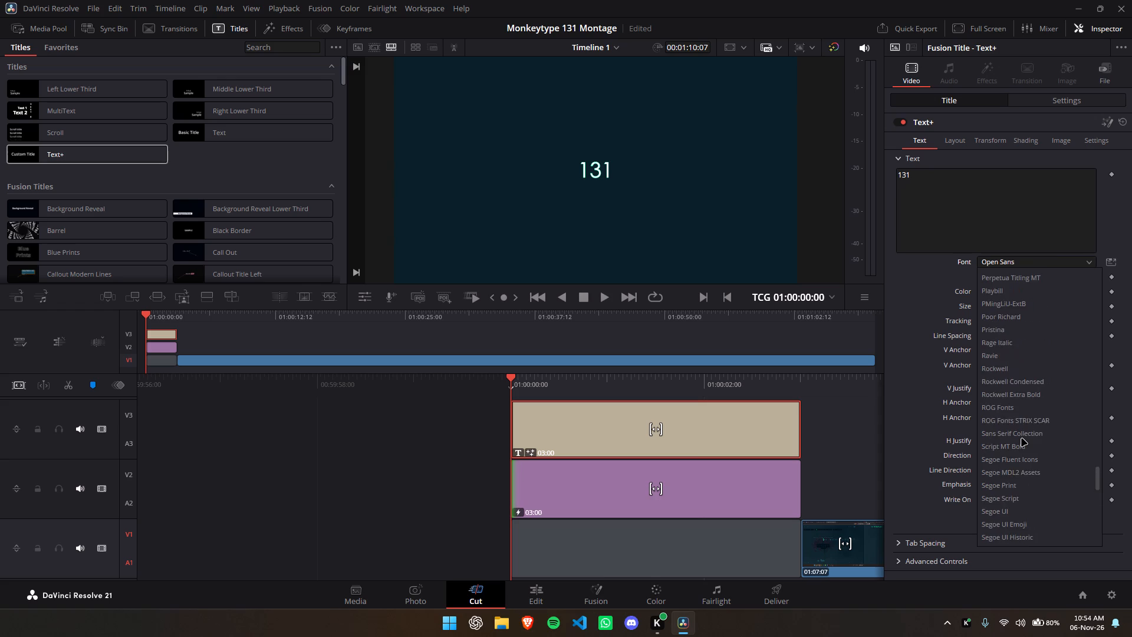
scroll(1022, 439, up, 4)
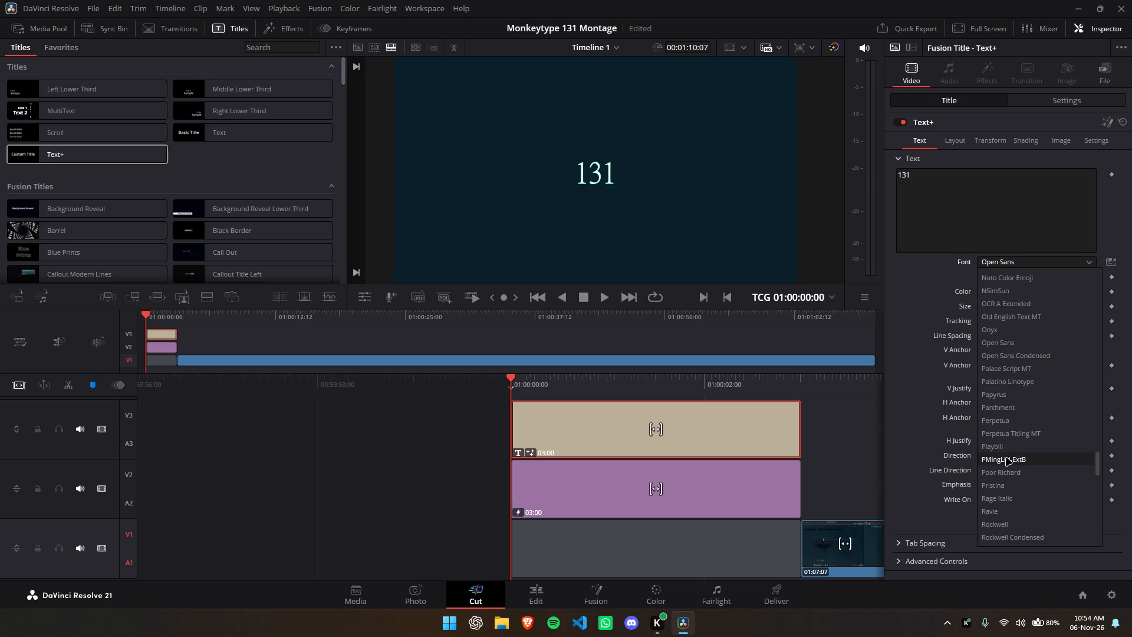
scroll(1006, 463, down, 2)
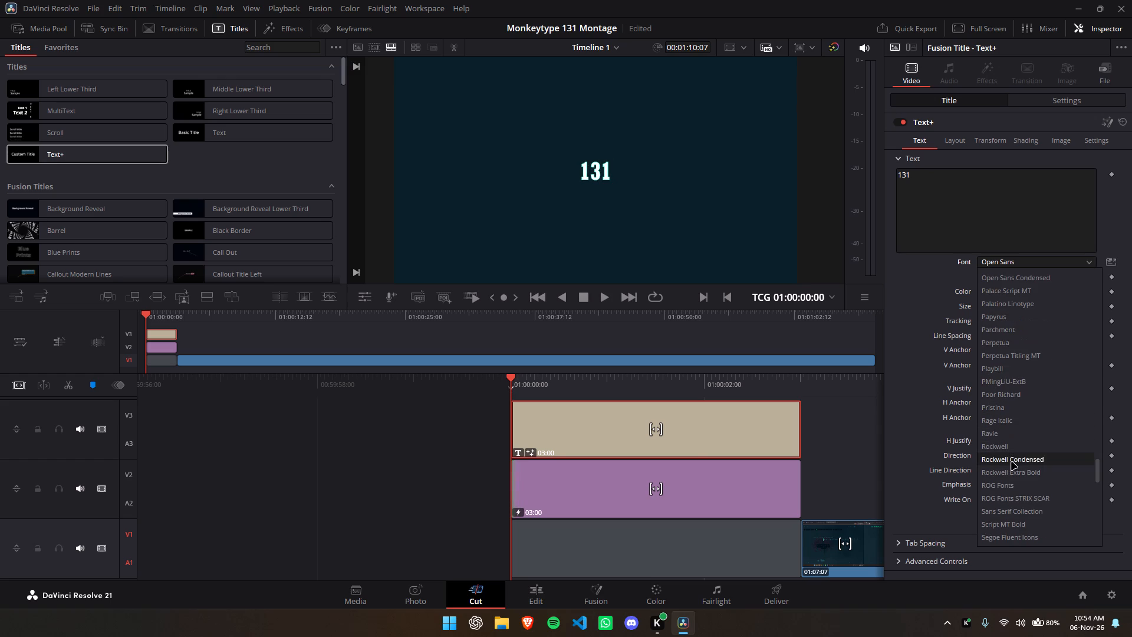
scroll(1026, 457, down, 1)
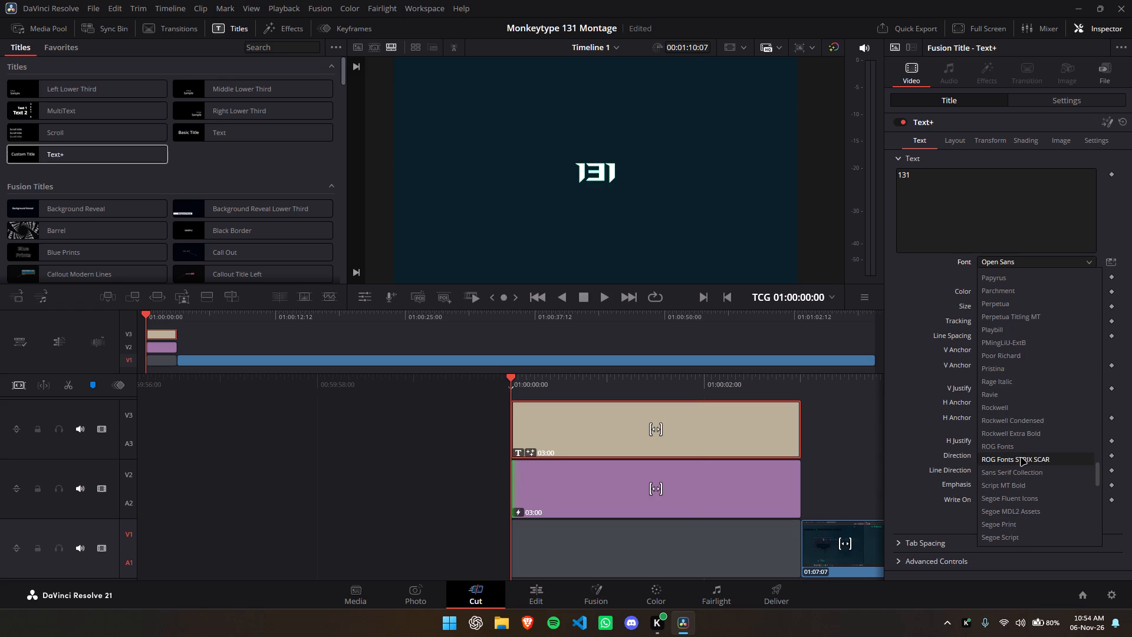
scroll(1029, 451, down, 1)
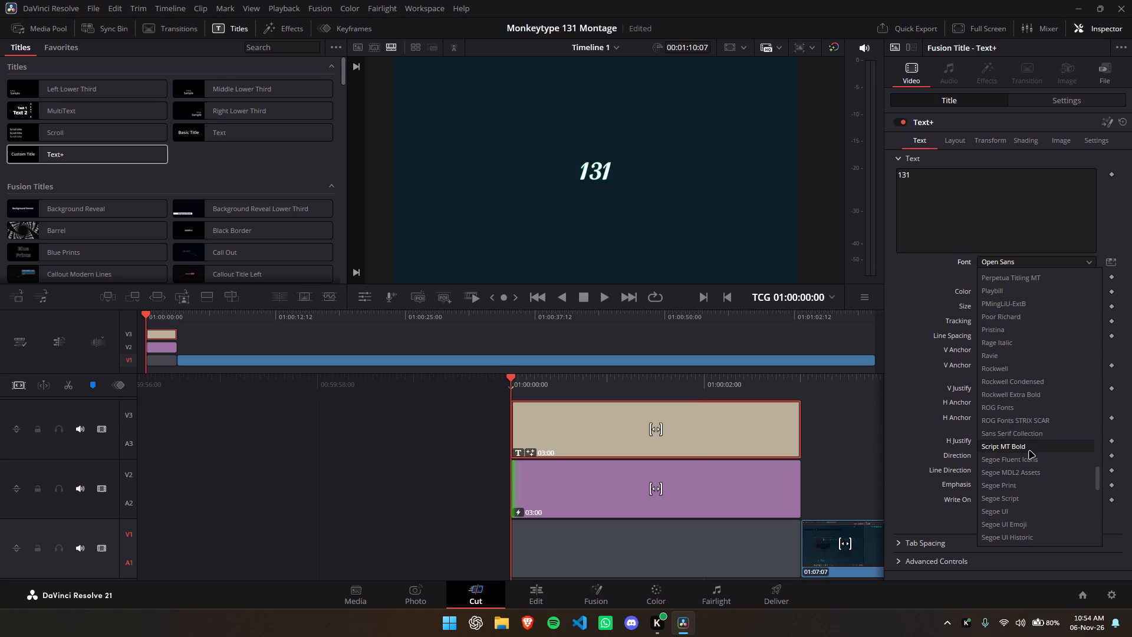
scroll(1045, 431, down, 1)
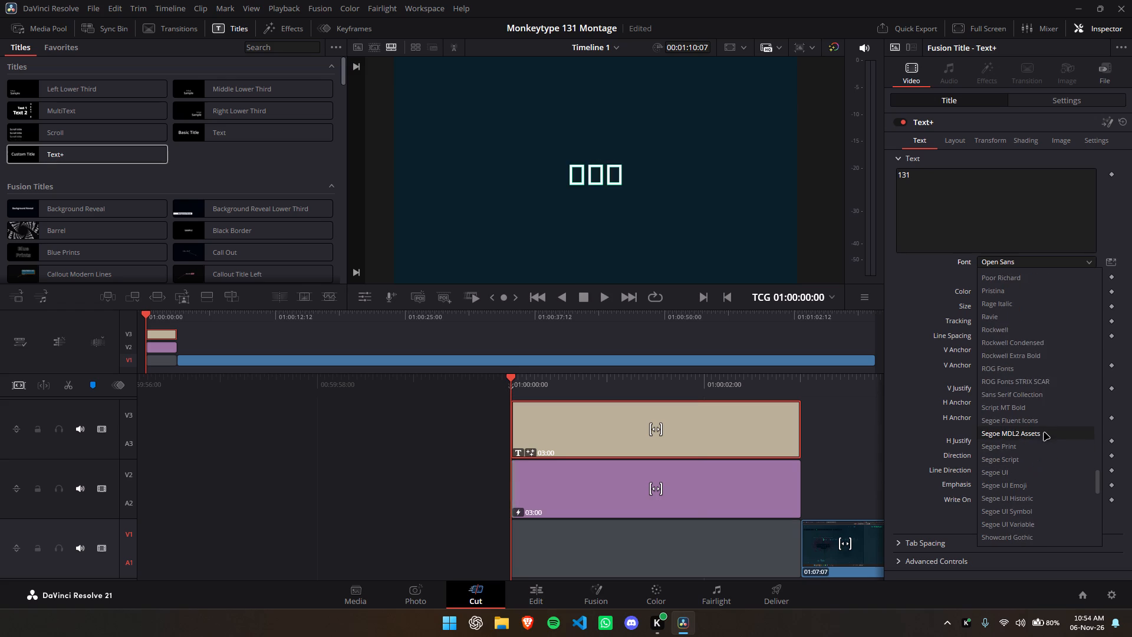
scroll(1042, 436, down, 4)
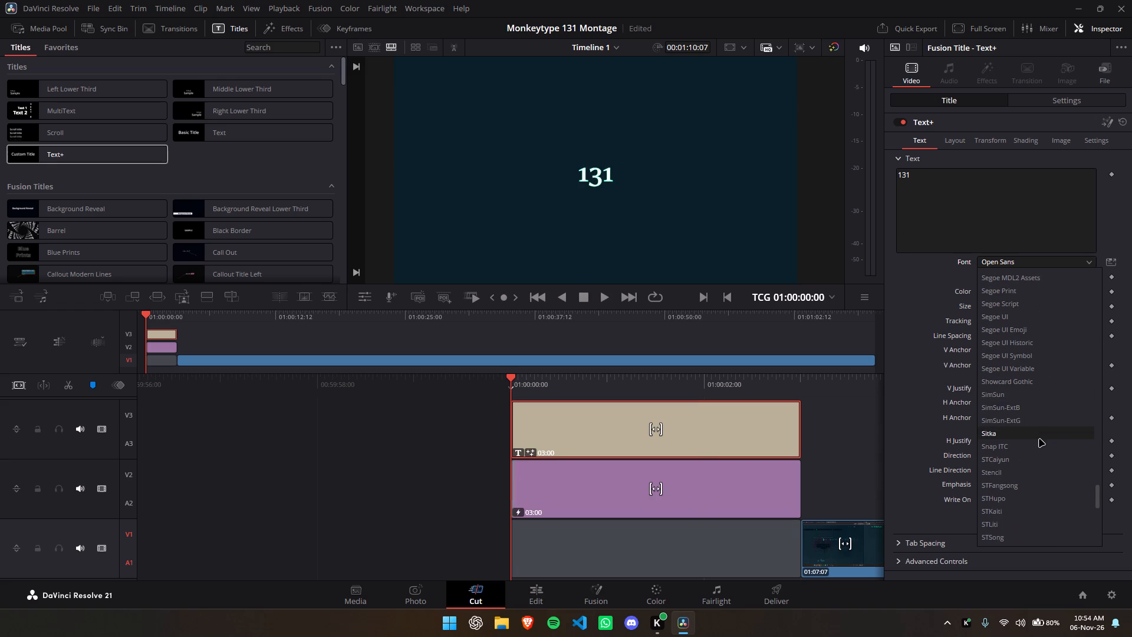
scroll(1039, 441, down, 5)
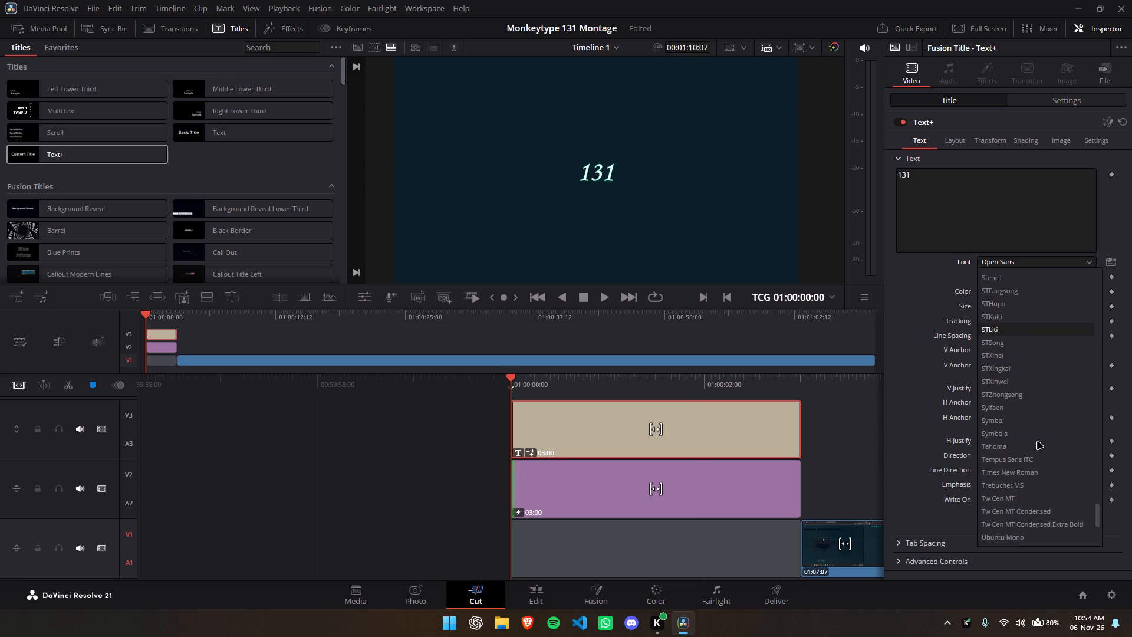
scroll(1037, 442, down, 4)
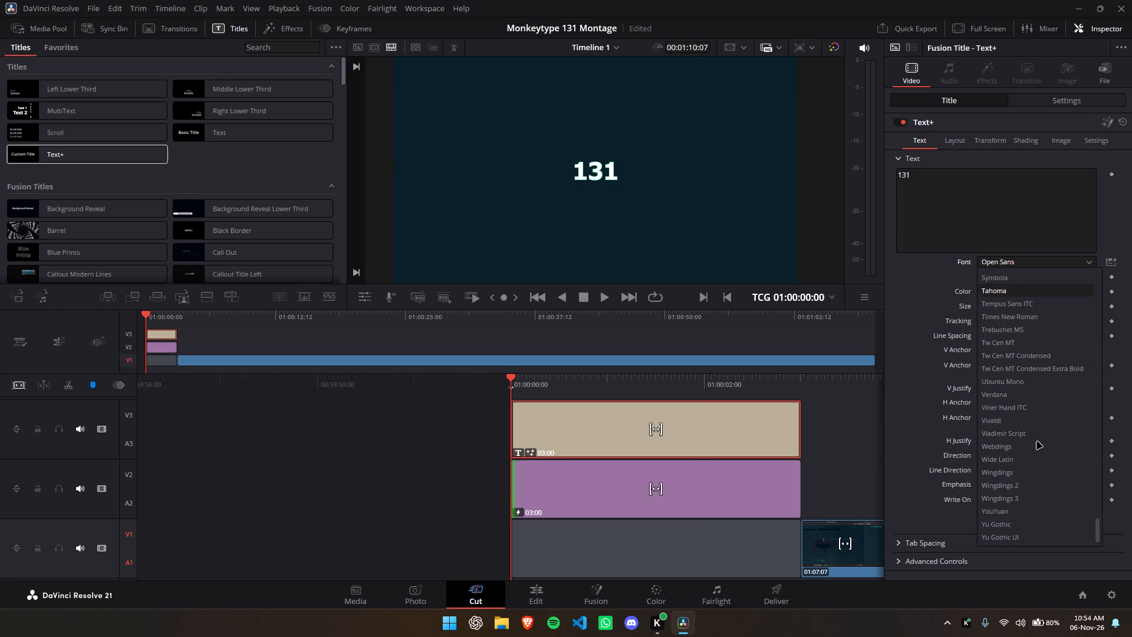
scroll(1037, 442, down, 6)
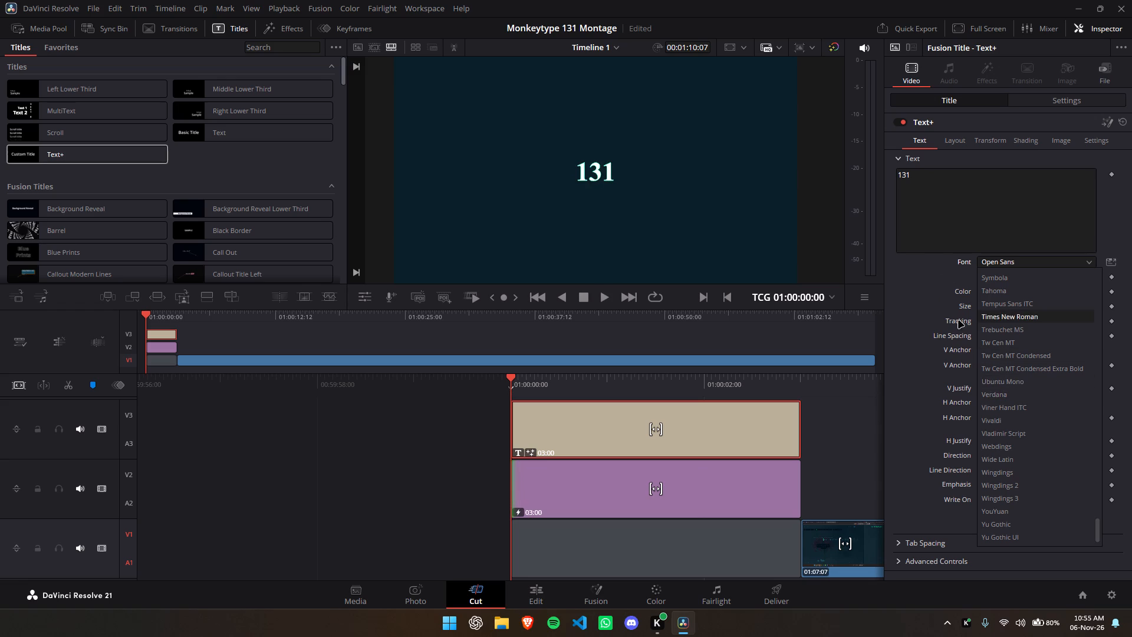
scroll(1003, 334, down, 1)
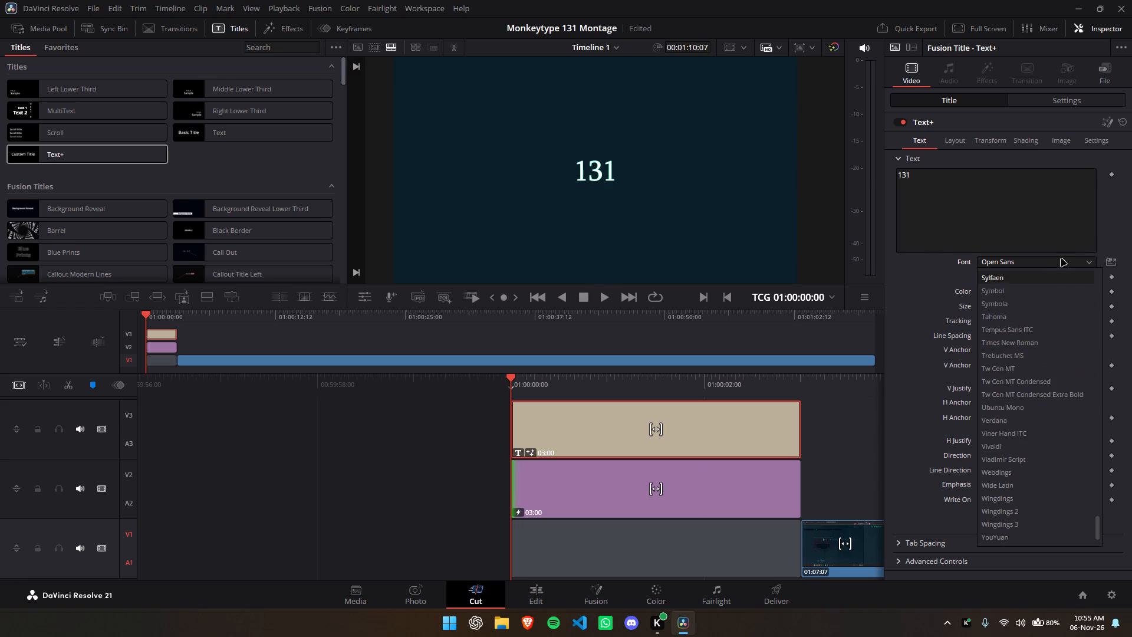
click(1061, 259)
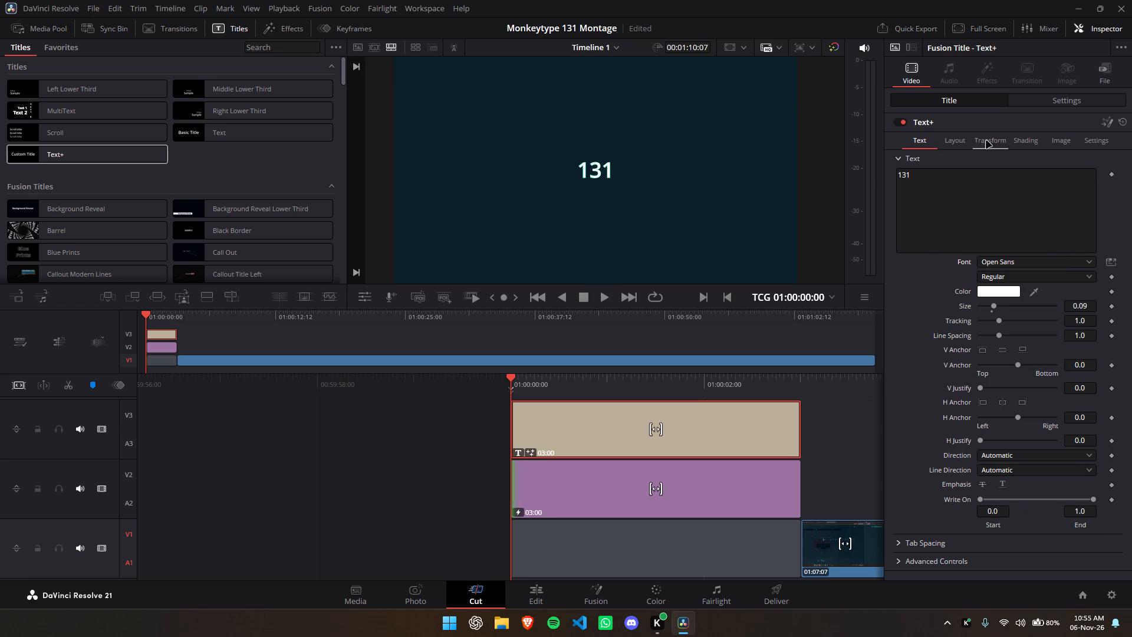
Set the softness glow of the 131 title's Red Outline shading element to 0.15.
click(1000, 143)
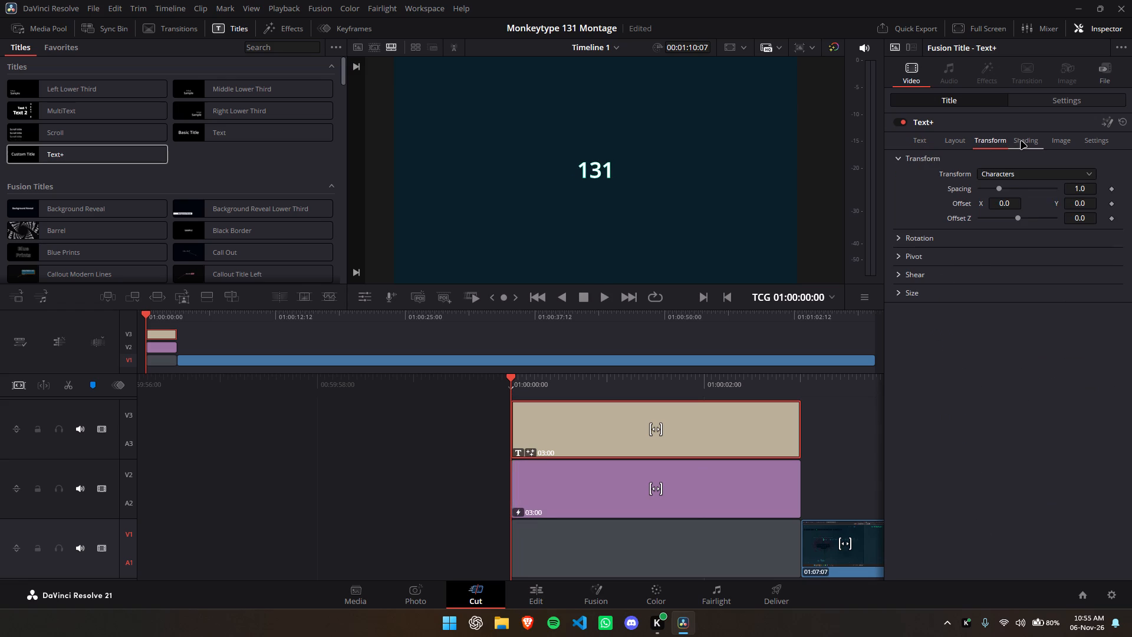
click(1021, 142)
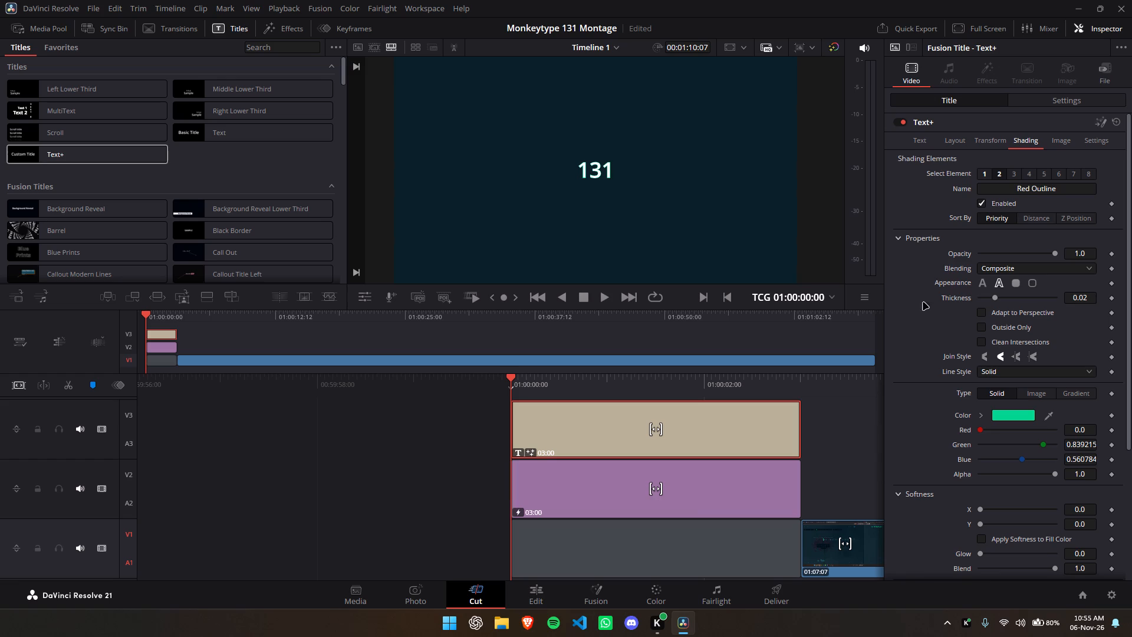
scroll(920, 317, down, 3)
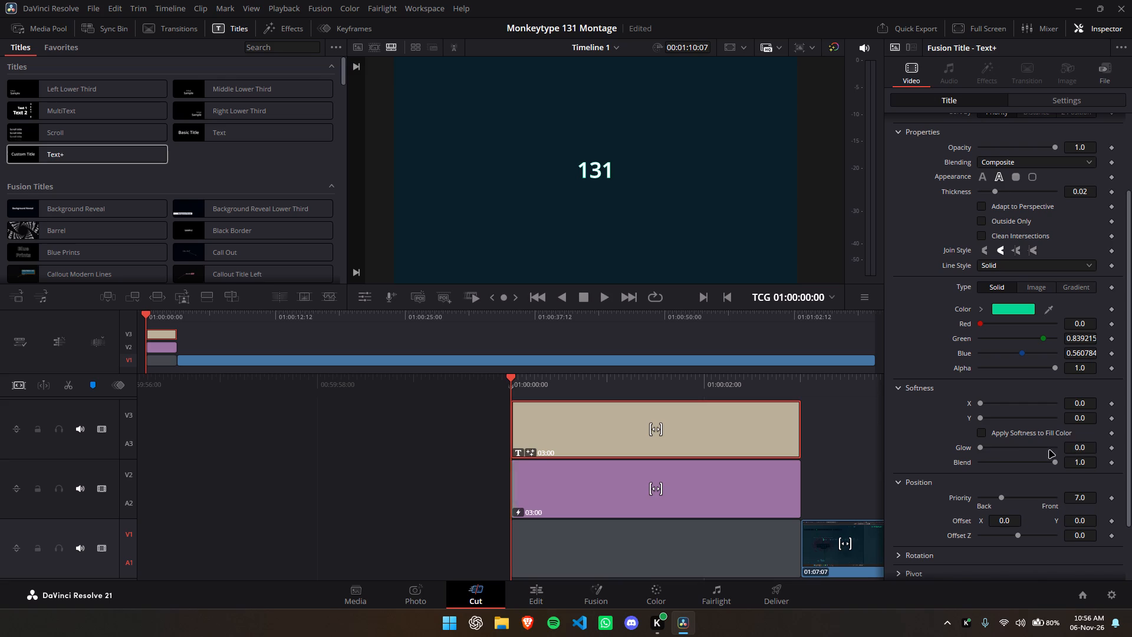
drag(979, 449, 989, 448)
drag(989, 448, 990, 448)
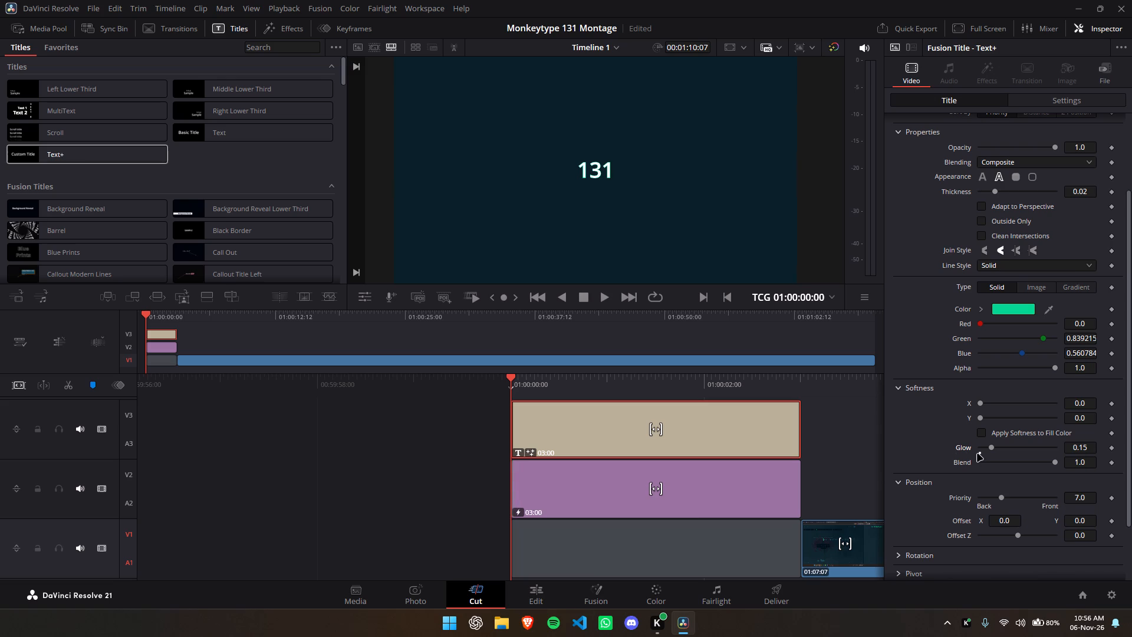
scroll(946, 442, down, 2)
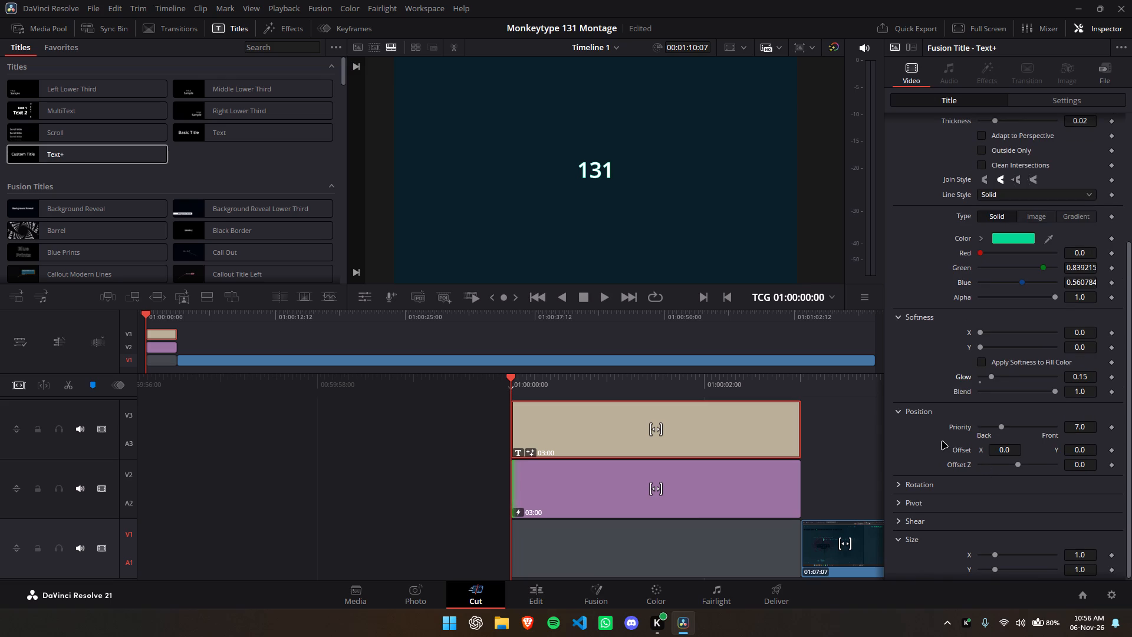
Play the timeline from the 131 intro into the start of the typing recording, then return to the beginning.
click(536, 199)
click(598, 297)
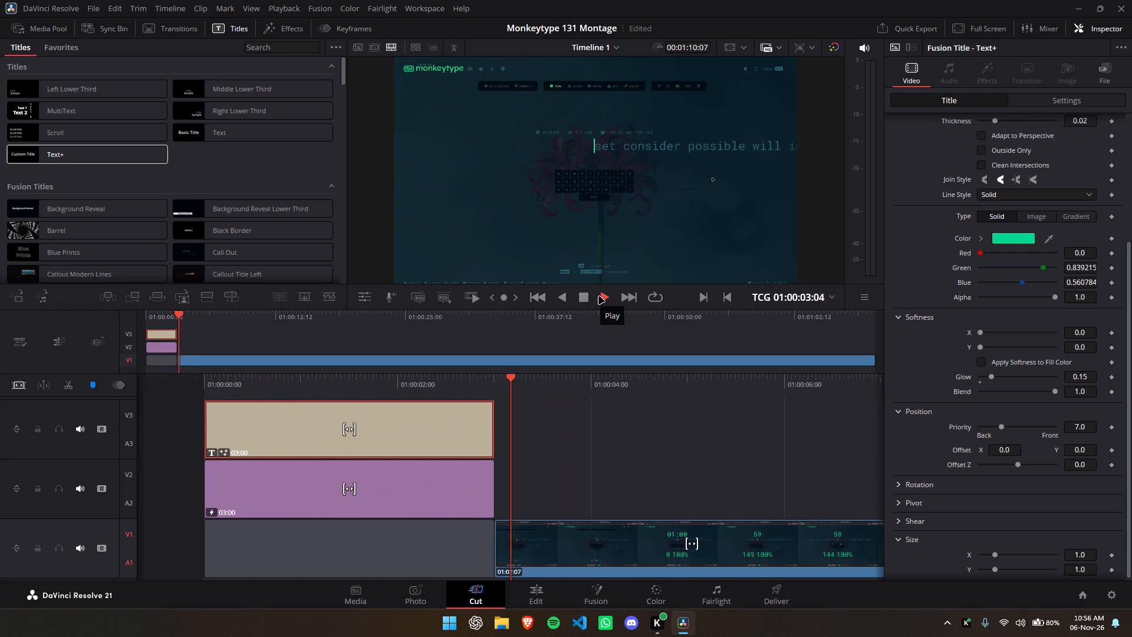
click(599, 297)
click(599, 297)
click(603, 297)
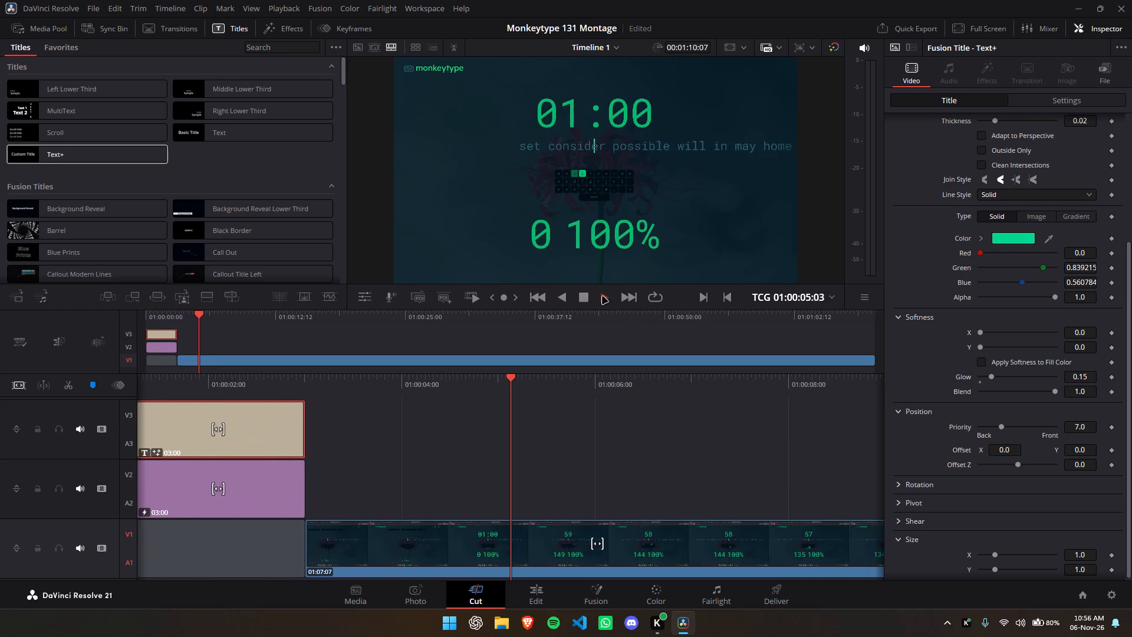
click(603, 297)
click(603, 297)
click(569, 298)
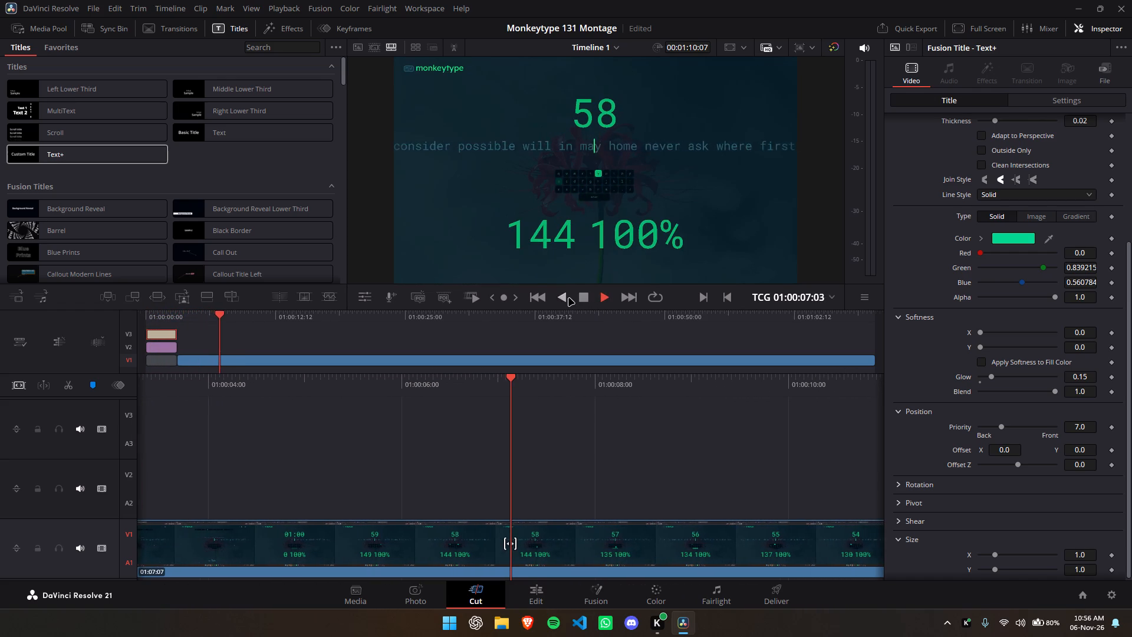
double_click(567, 298)
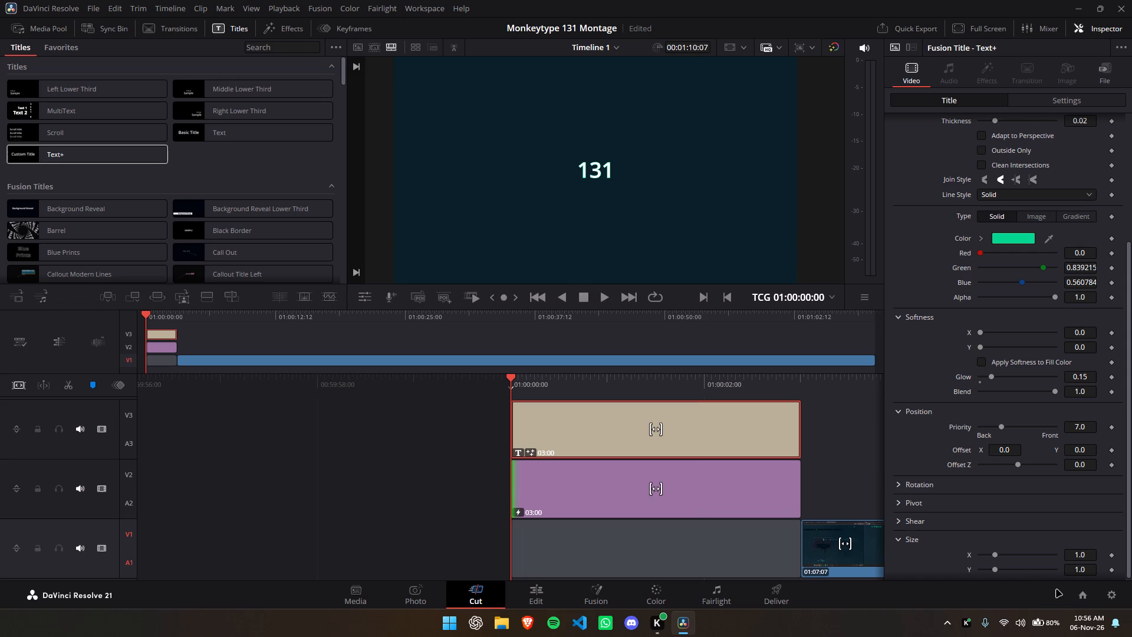
Open the Windows notification center and clear all notifications.
click(1087, 619)
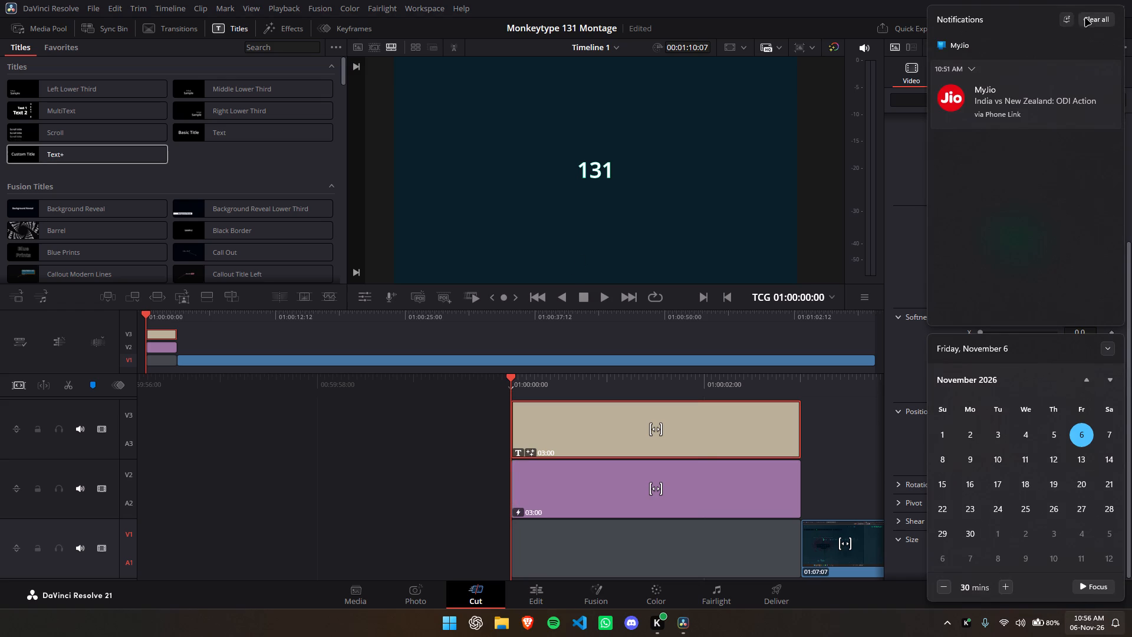
click(1086, 19)
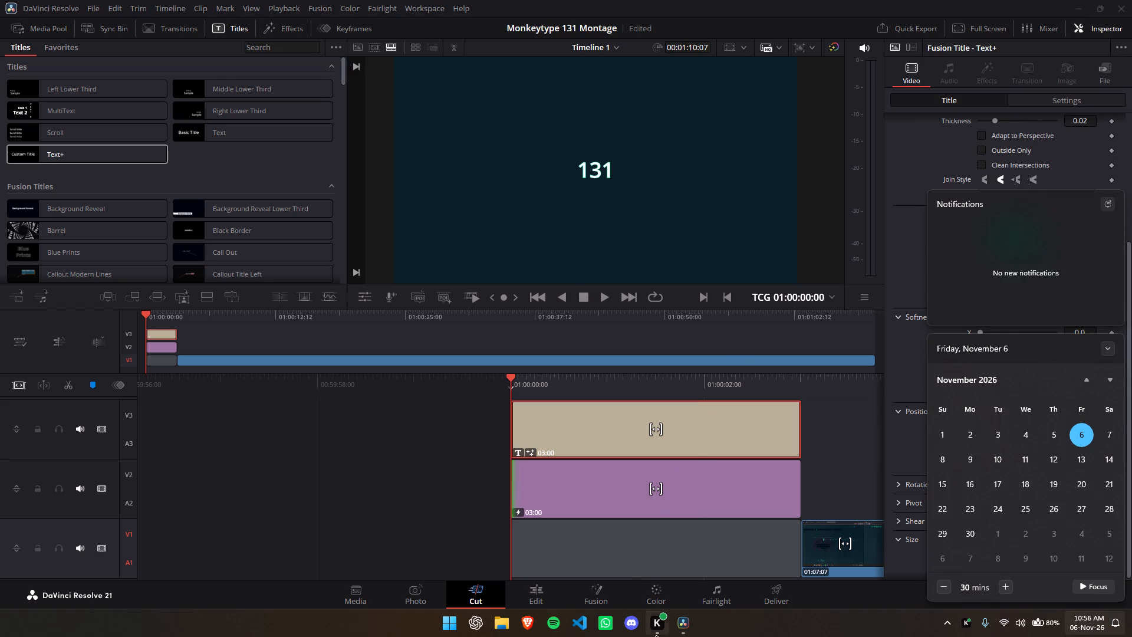
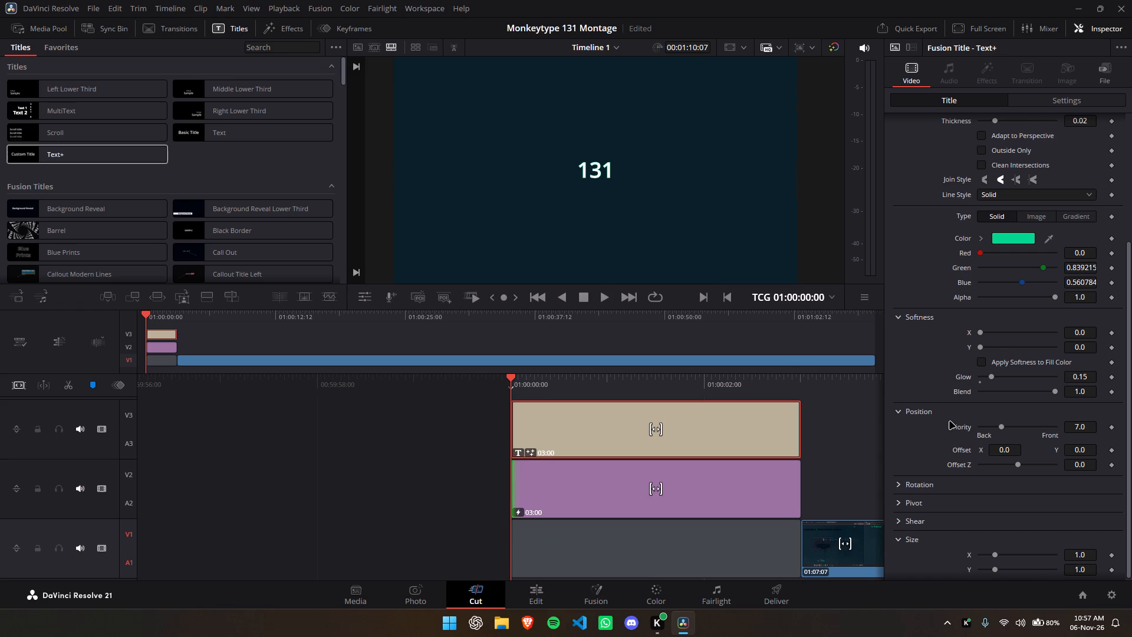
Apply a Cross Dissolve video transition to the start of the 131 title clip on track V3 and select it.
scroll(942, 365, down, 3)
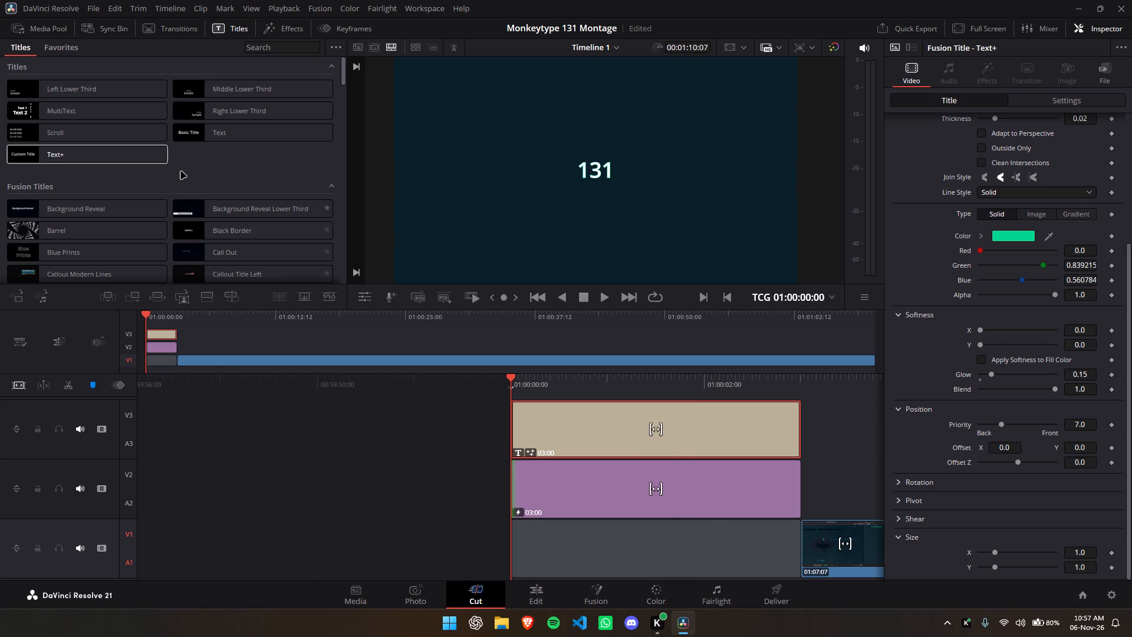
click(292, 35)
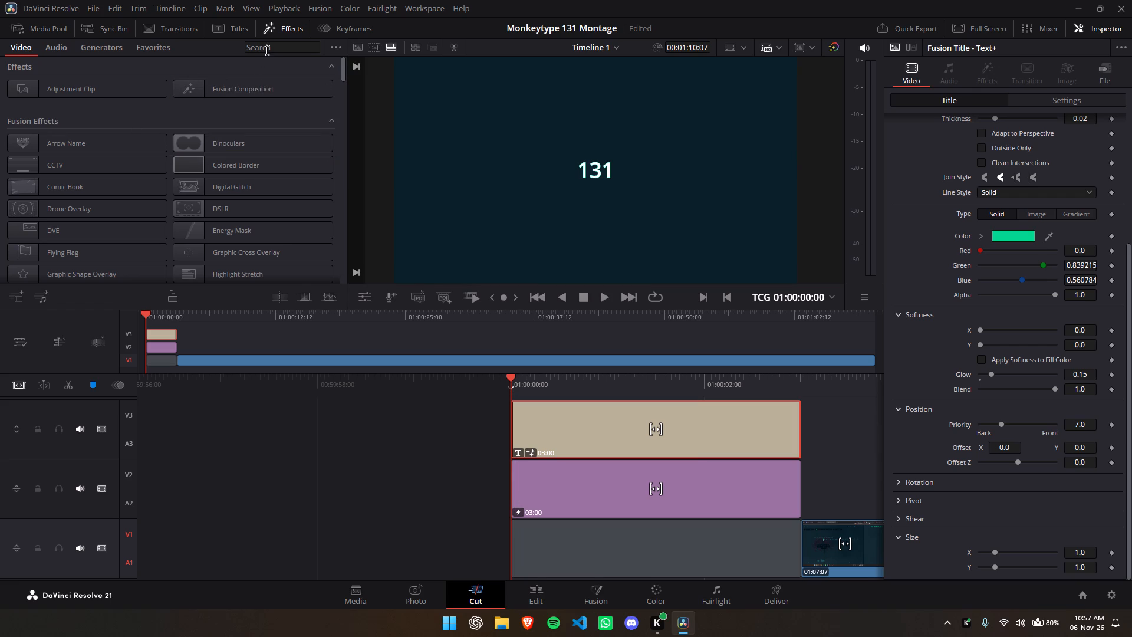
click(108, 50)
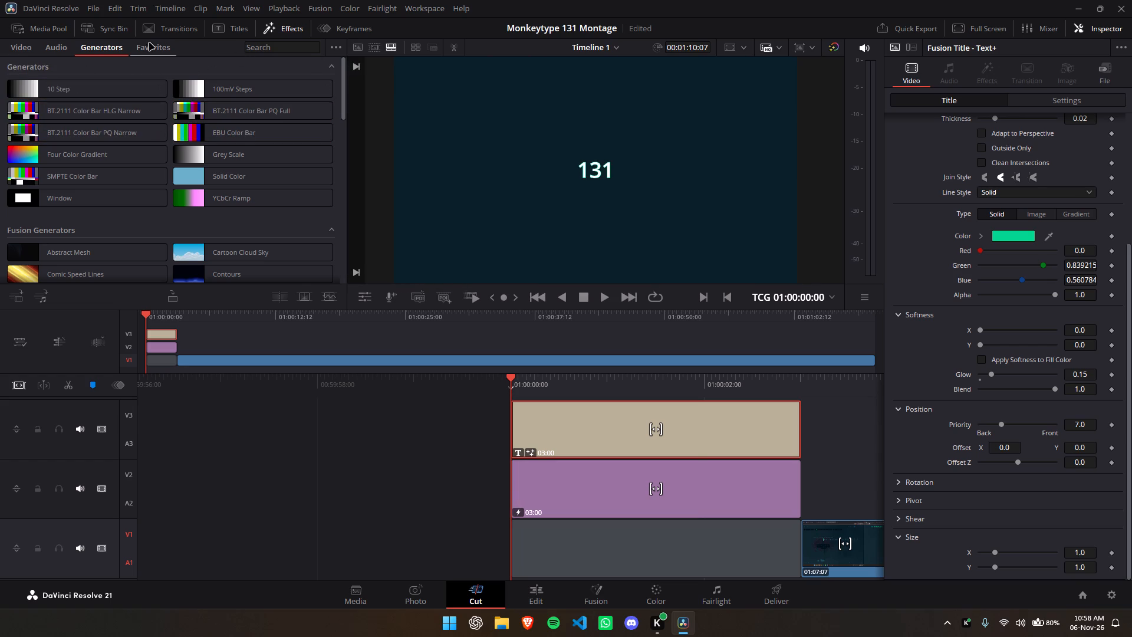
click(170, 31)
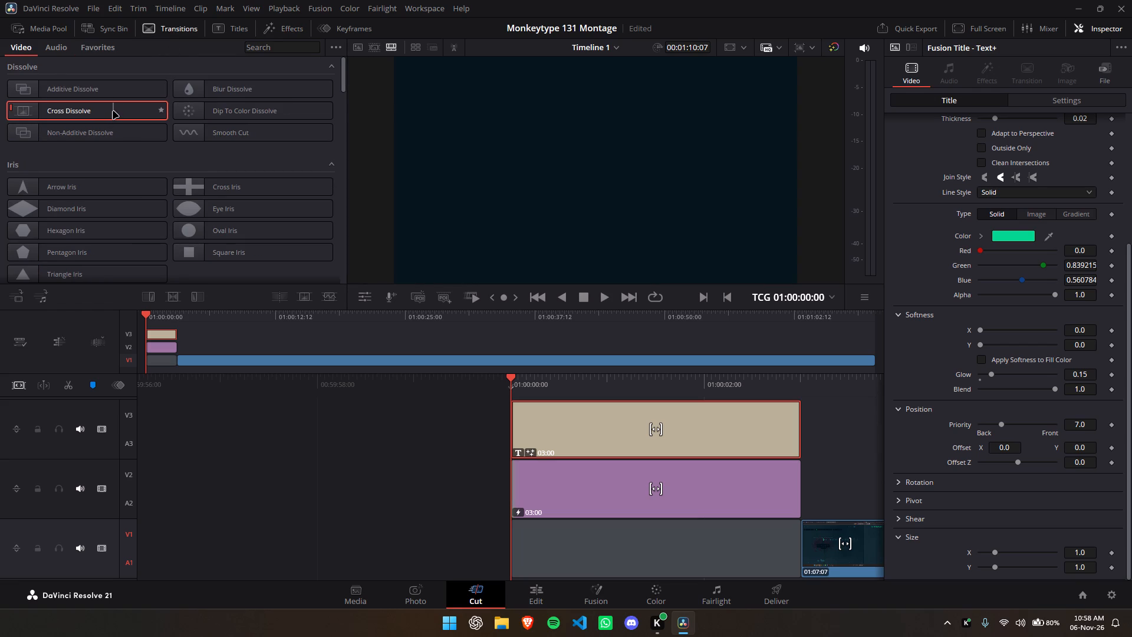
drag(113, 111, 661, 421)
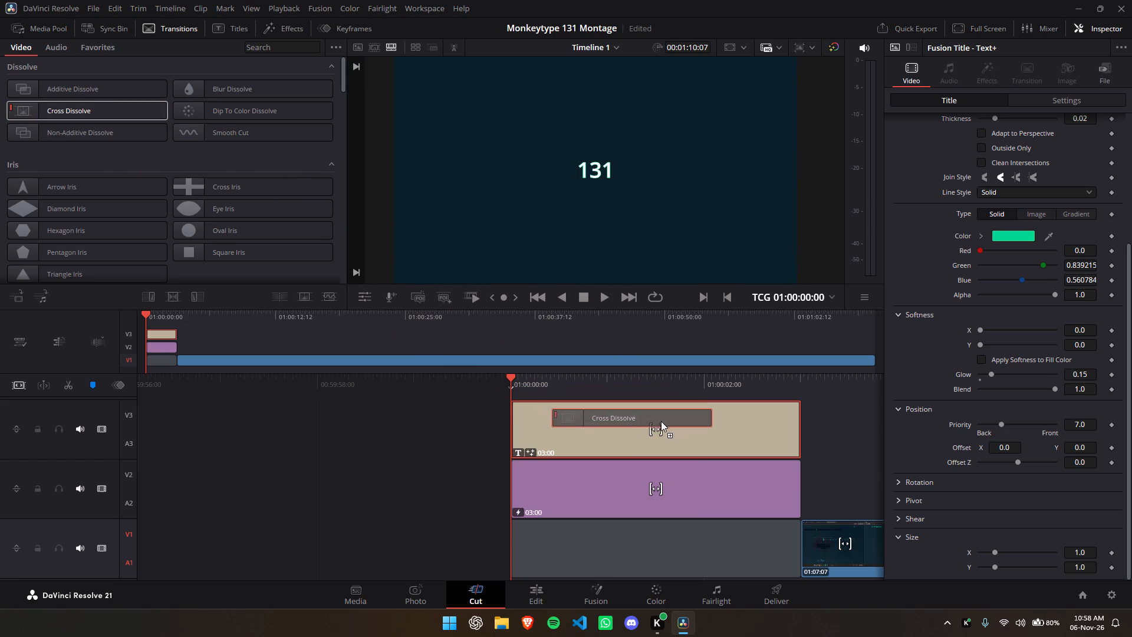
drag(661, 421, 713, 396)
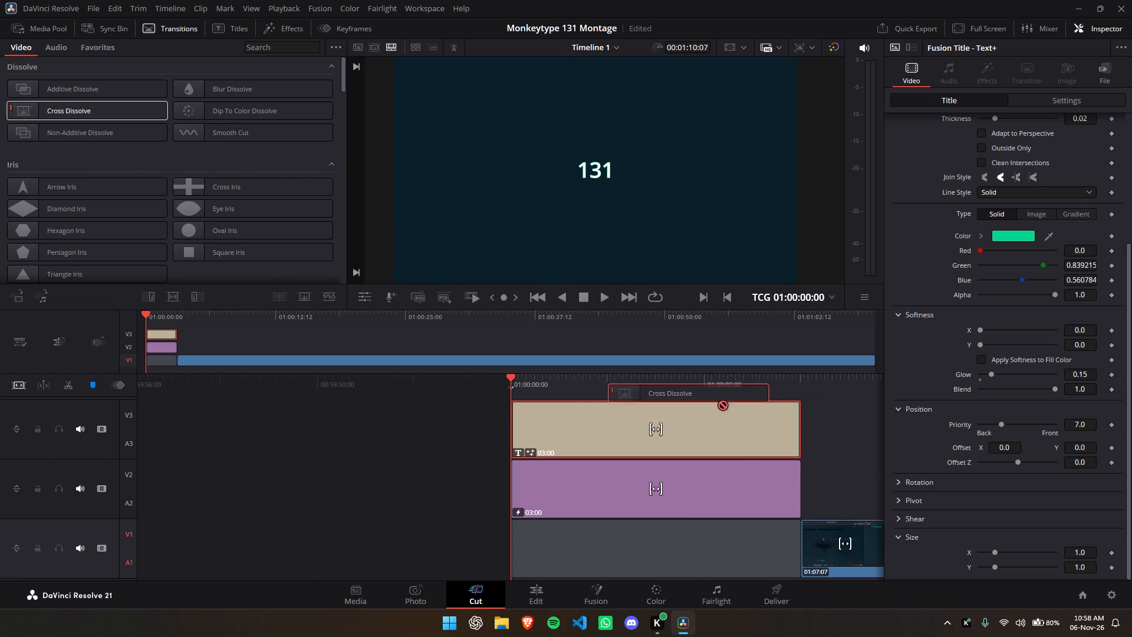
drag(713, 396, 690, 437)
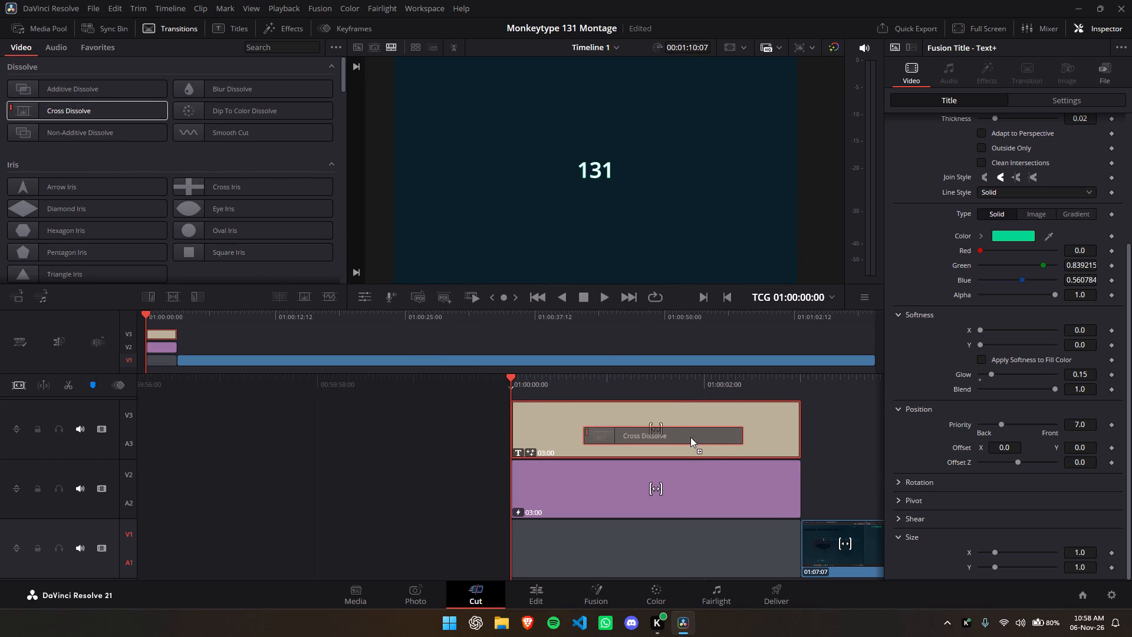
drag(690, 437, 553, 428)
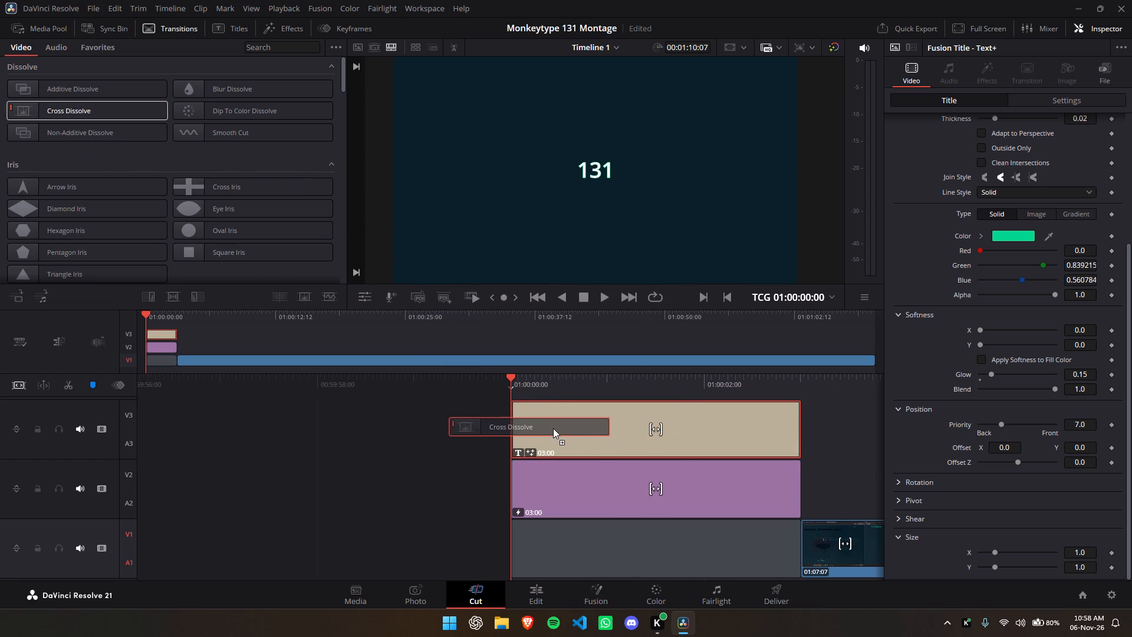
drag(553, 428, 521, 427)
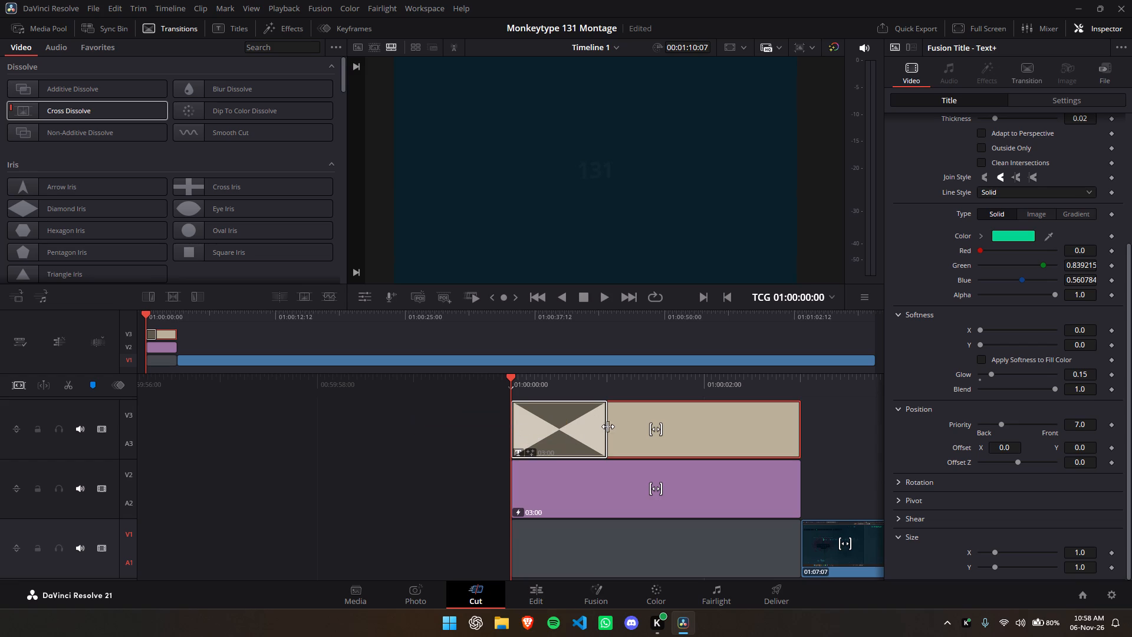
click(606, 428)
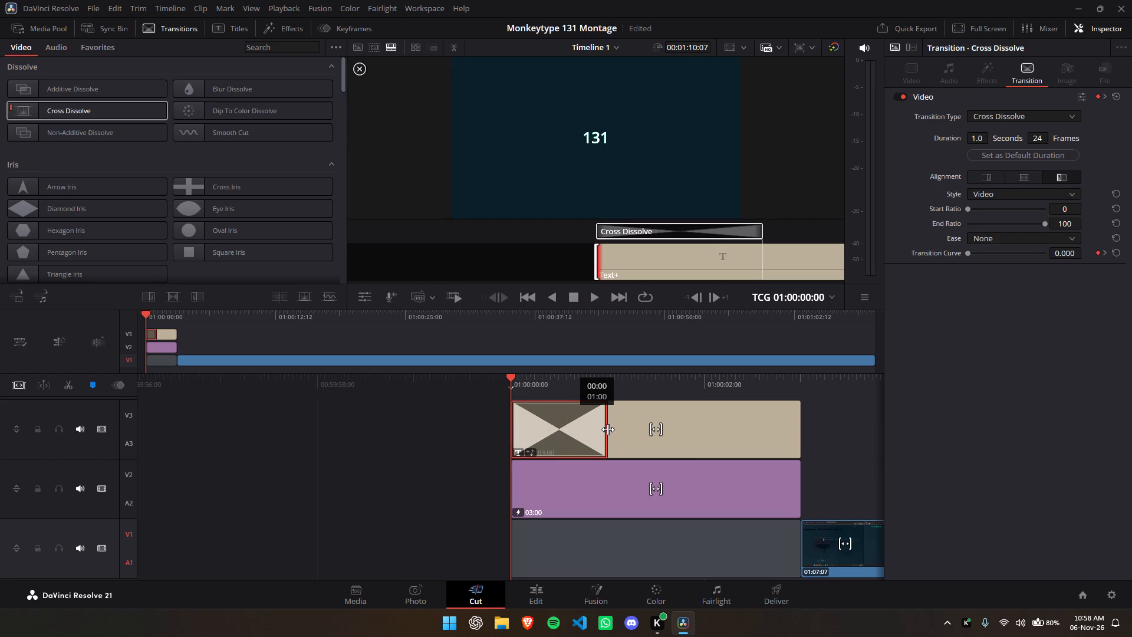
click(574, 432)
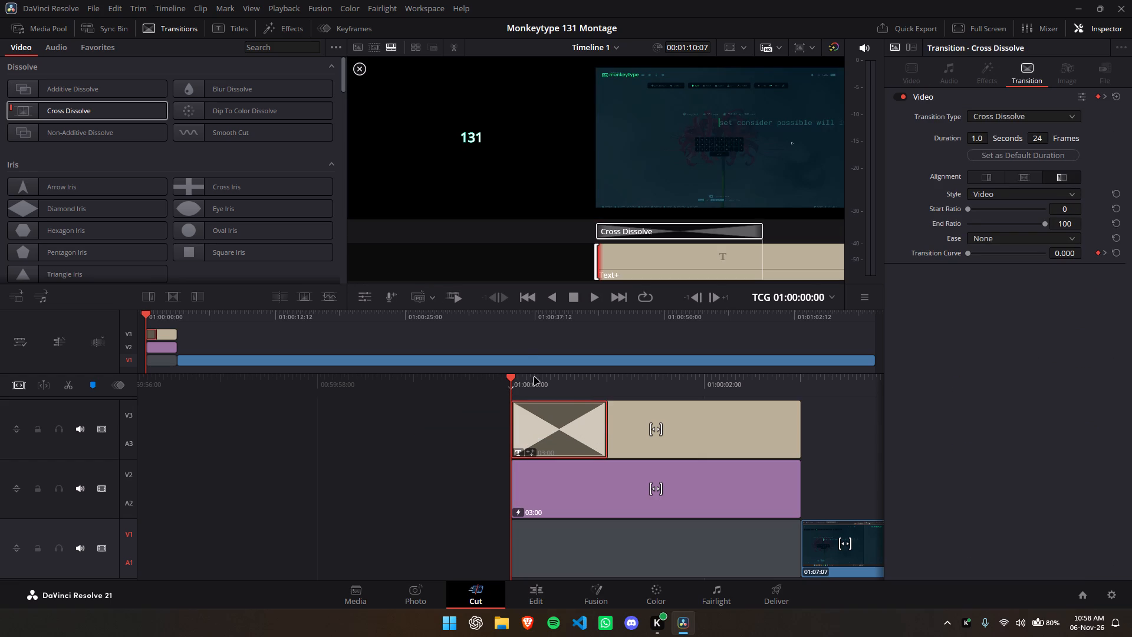
Play the timeline from the 131 title's fade-in into the typing recording, then return to the beginning.
key(space)
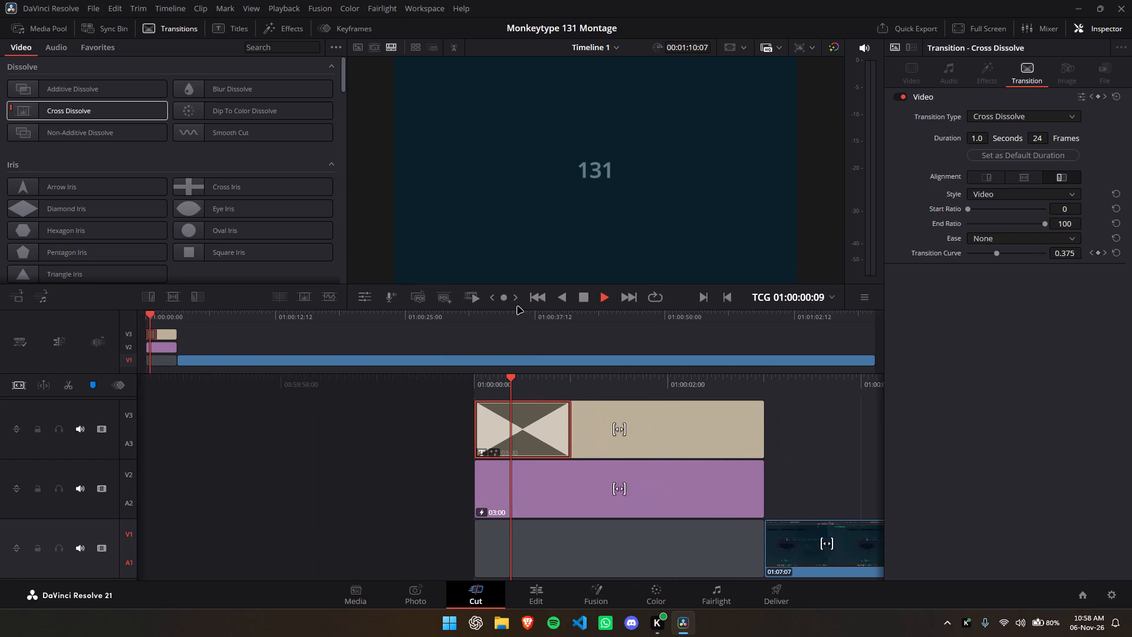
key(space)
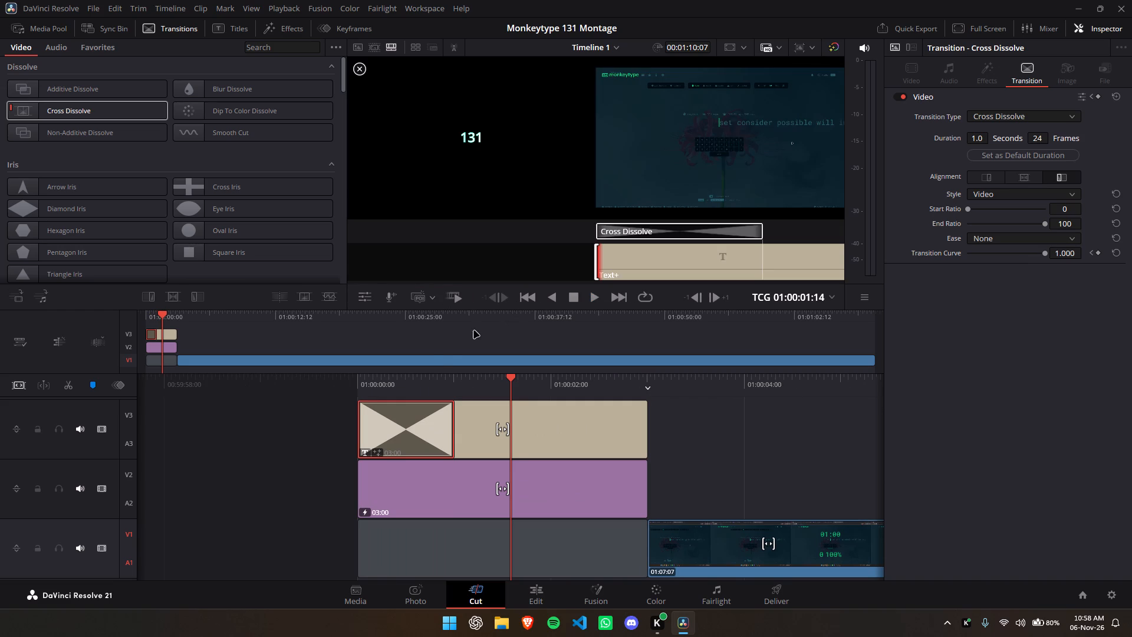
key(space)
key(space)
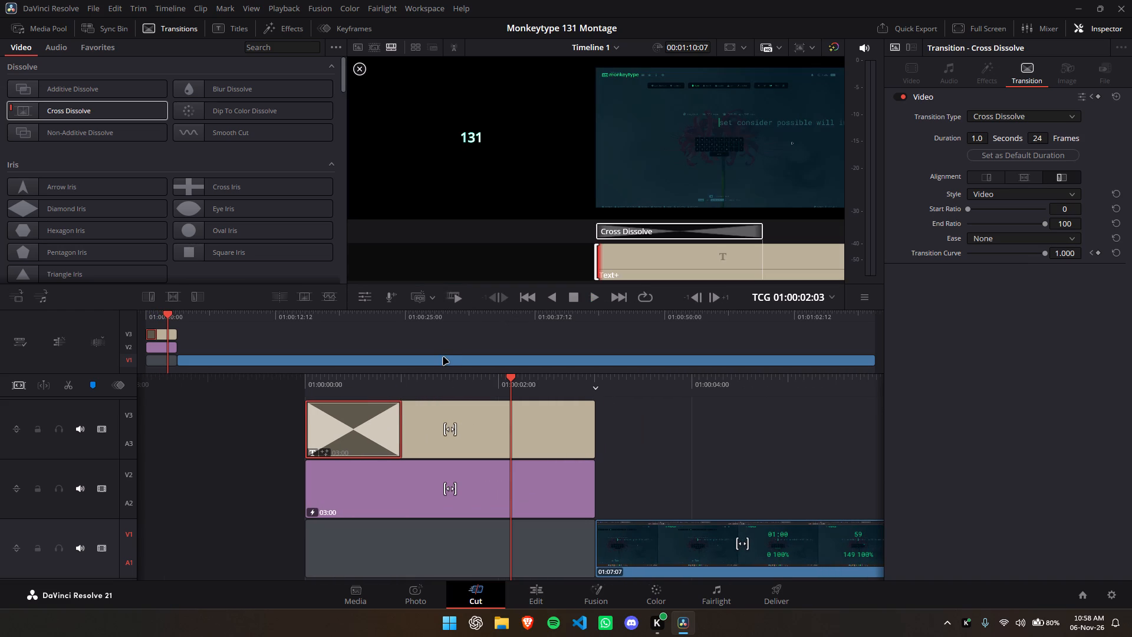
key(space)
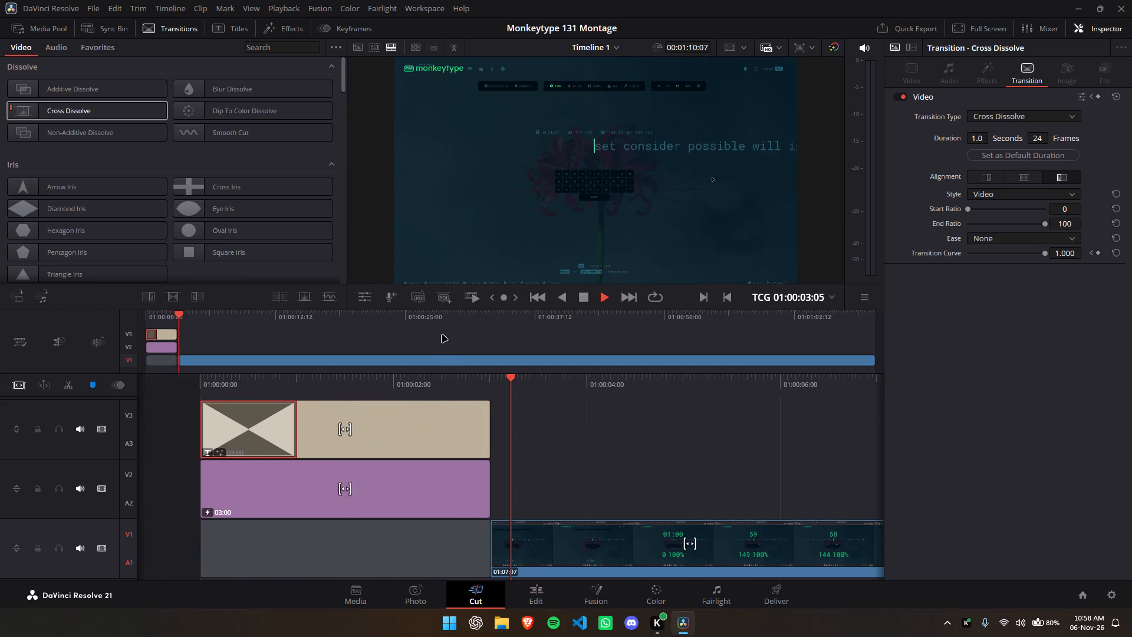
key(Left)
key(j)
key(j)
key(j)
key(j)
key(j)
key(j)
key(j)
key(j)
key(j)
key(j)
key(j)
key(j)
key(j)
key(j)
key(j)
key(j)
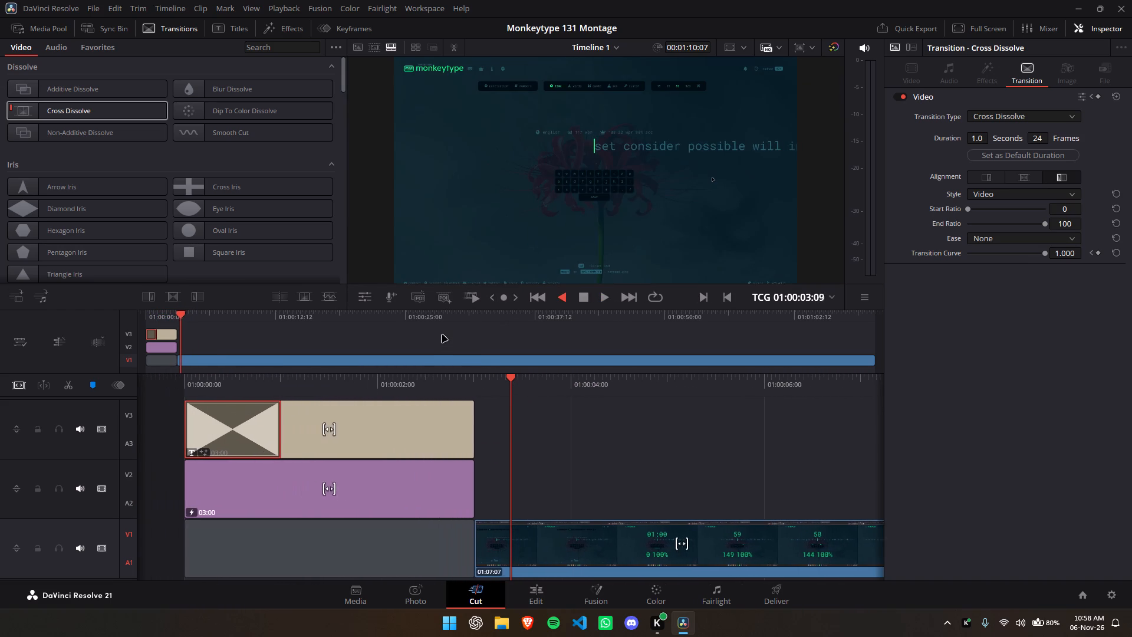
key(j)
key(j)
key(j)
key(j)
key(j)
key(j)
key(j)
key(j)
key(j)
key(j)
key(j)
key(j)
key(j)
key(j)
key(j)
key(j)
key(j)
key(j)
key(j)
key(j)
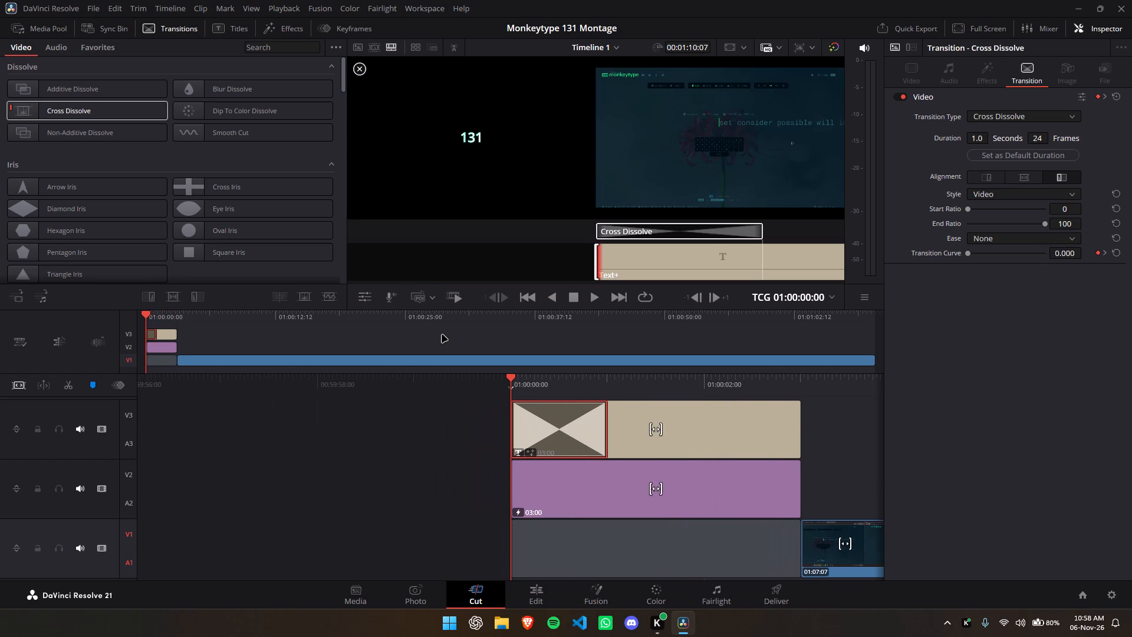
Replay the 131 intro from the beginning to check the title's fade-in and how the intro ends.
key(space)
key(space)
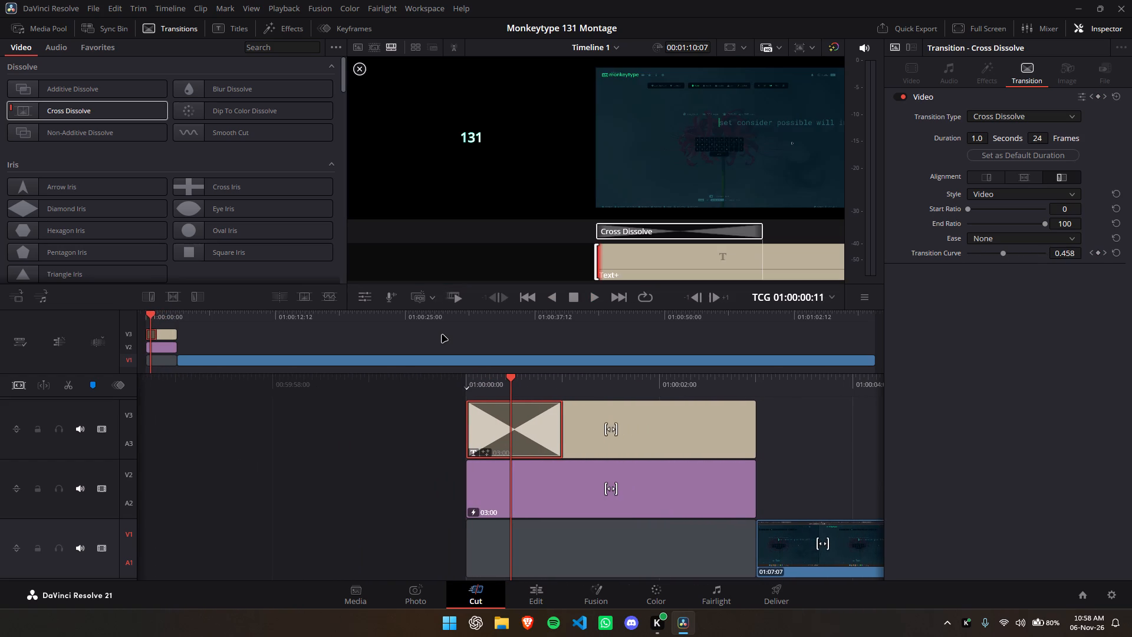
key(space)
text(j)
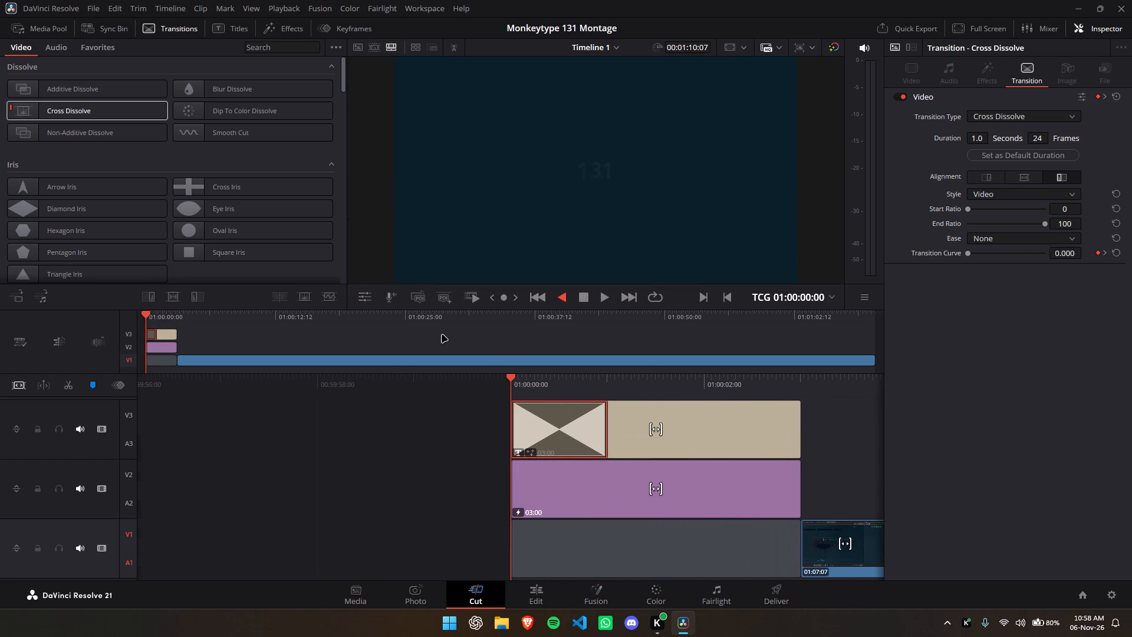
key(space)
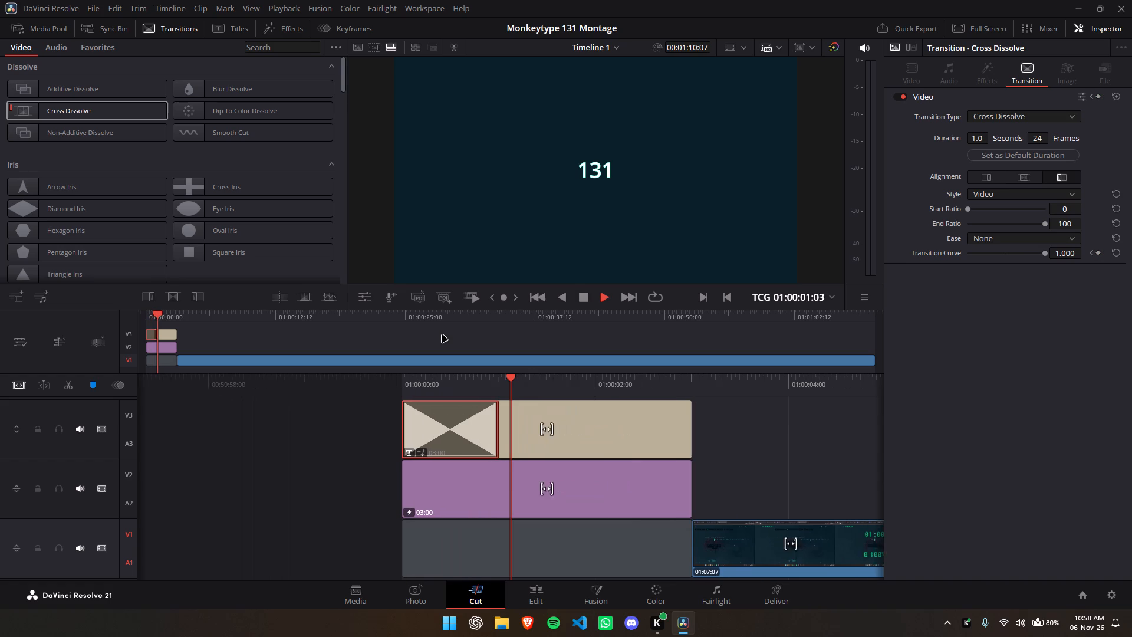
key(space)
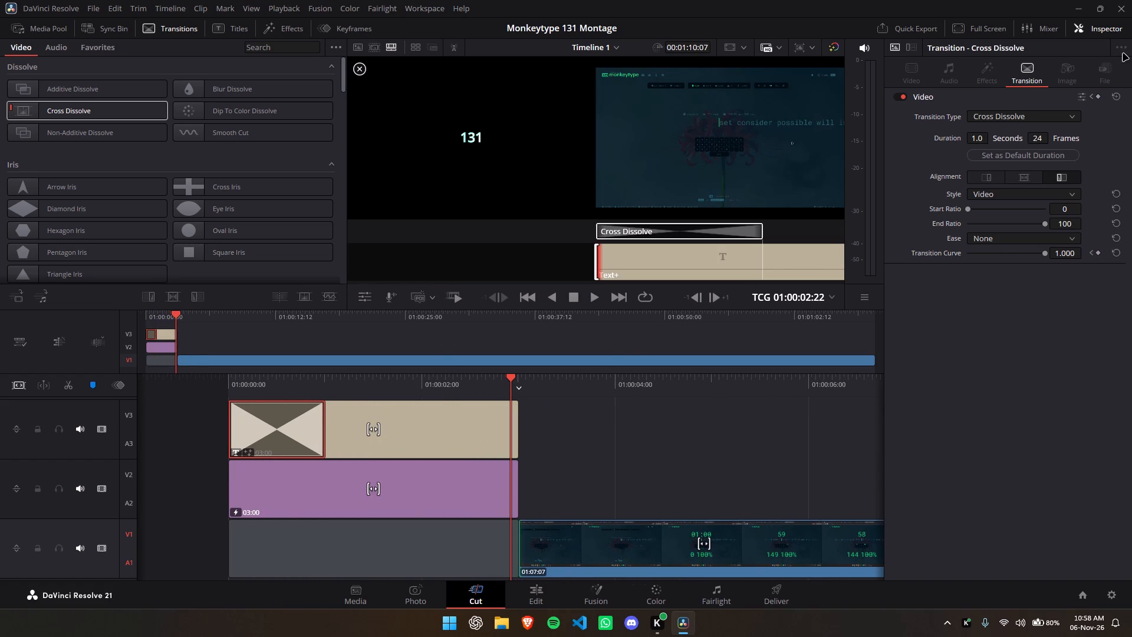
Hide the Inspector to give the preview and timeline more room.
click(1107, 35)
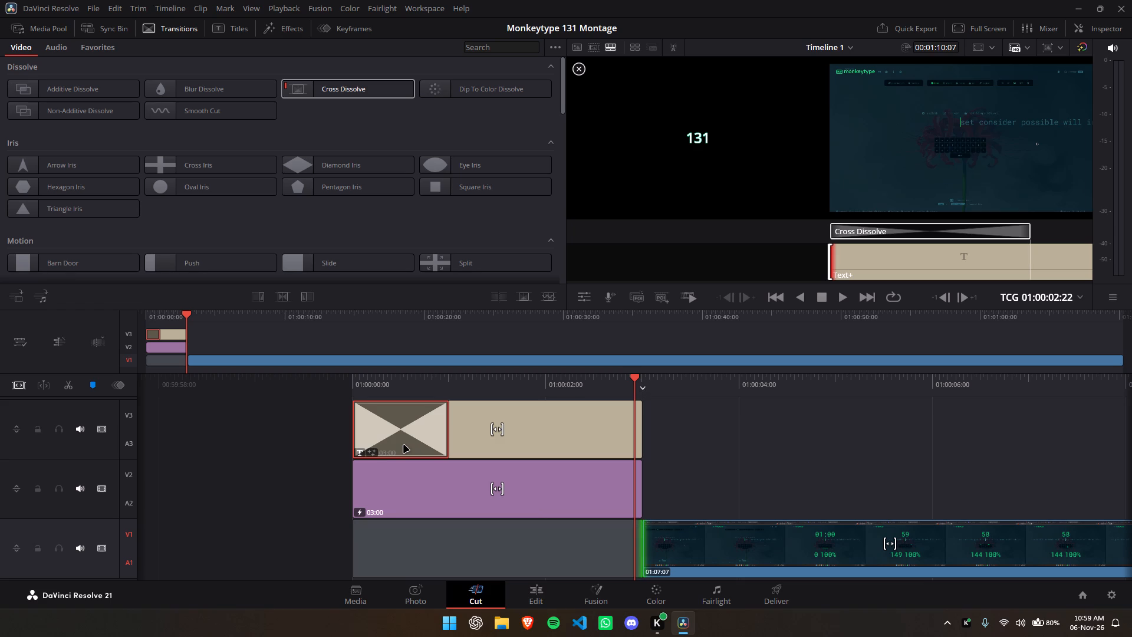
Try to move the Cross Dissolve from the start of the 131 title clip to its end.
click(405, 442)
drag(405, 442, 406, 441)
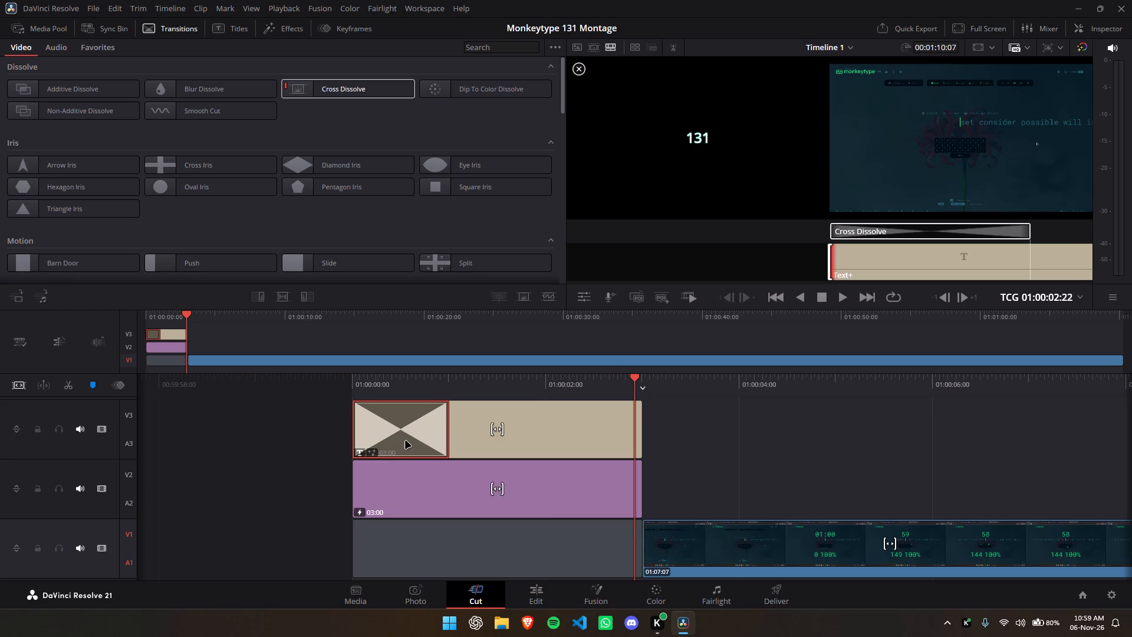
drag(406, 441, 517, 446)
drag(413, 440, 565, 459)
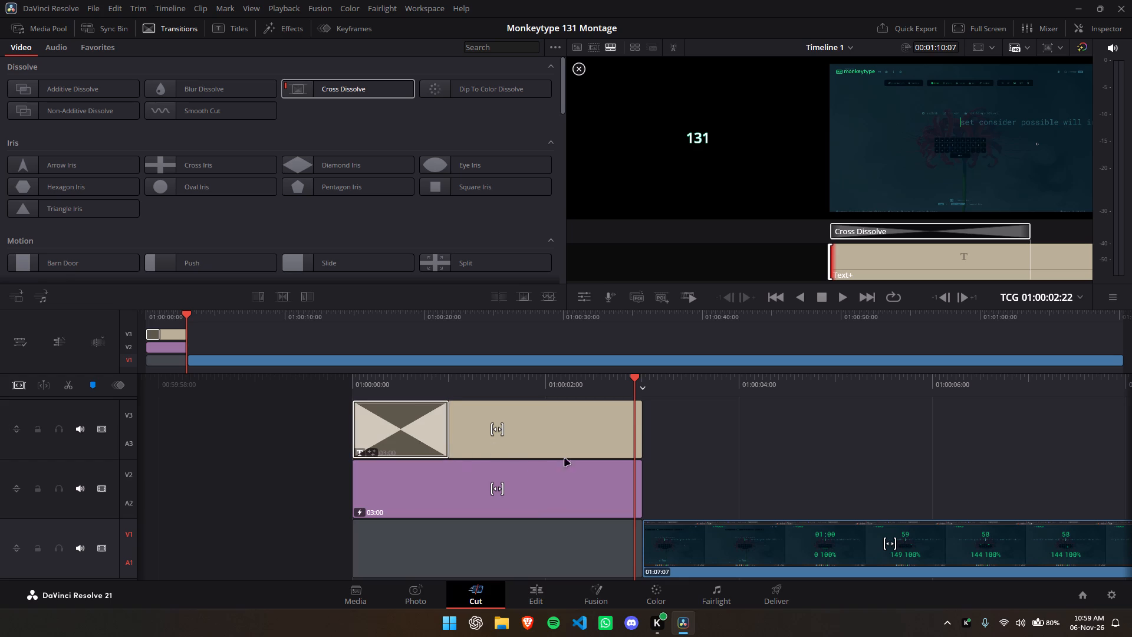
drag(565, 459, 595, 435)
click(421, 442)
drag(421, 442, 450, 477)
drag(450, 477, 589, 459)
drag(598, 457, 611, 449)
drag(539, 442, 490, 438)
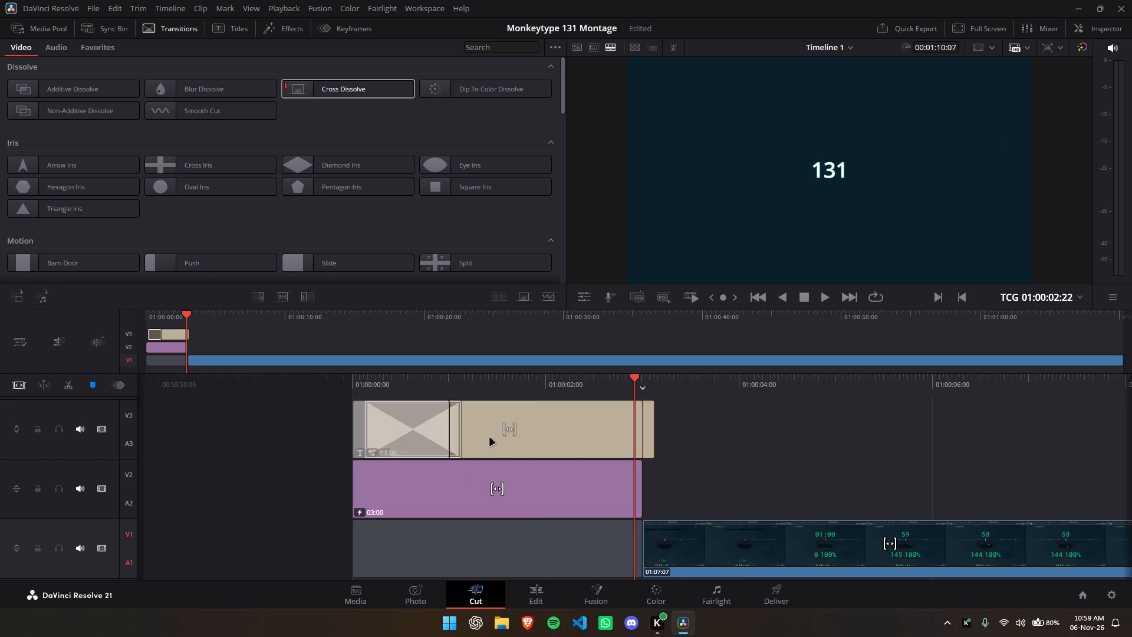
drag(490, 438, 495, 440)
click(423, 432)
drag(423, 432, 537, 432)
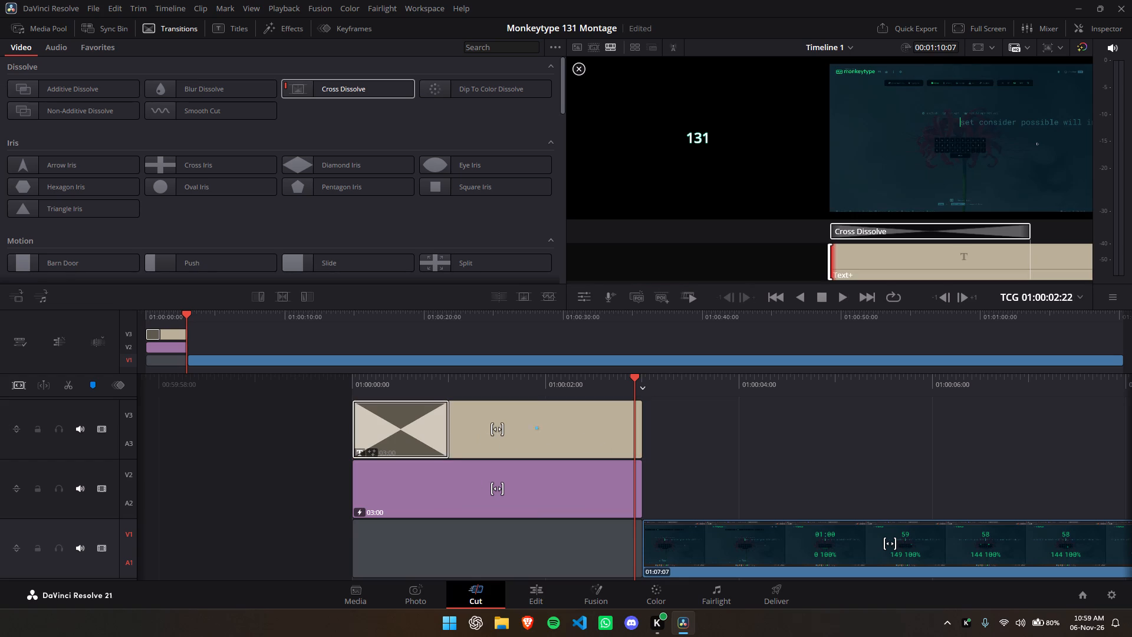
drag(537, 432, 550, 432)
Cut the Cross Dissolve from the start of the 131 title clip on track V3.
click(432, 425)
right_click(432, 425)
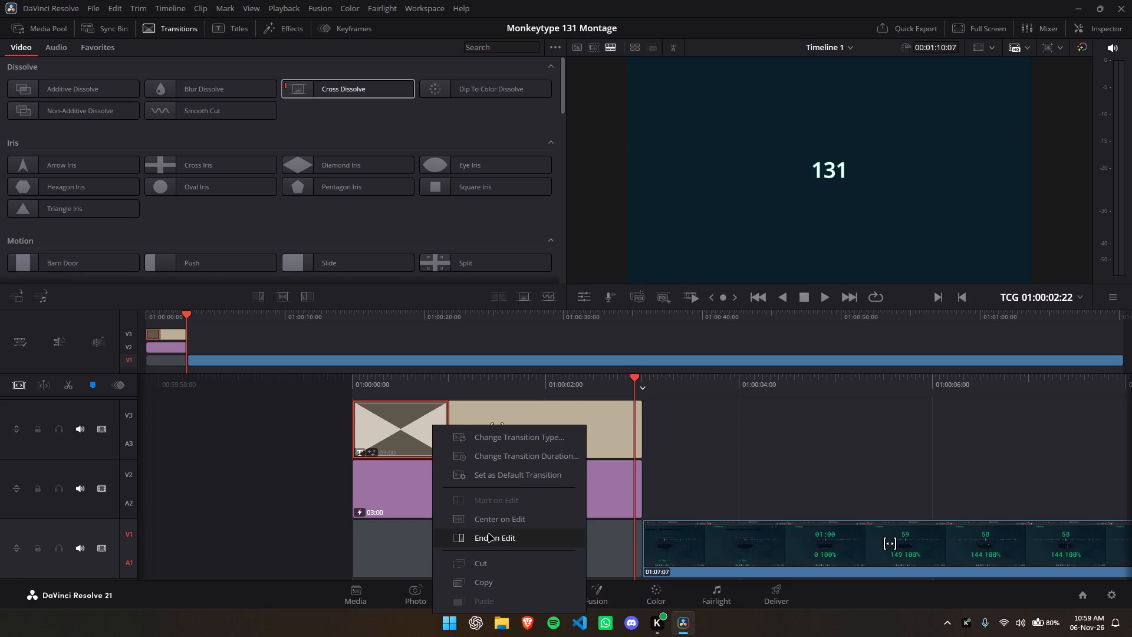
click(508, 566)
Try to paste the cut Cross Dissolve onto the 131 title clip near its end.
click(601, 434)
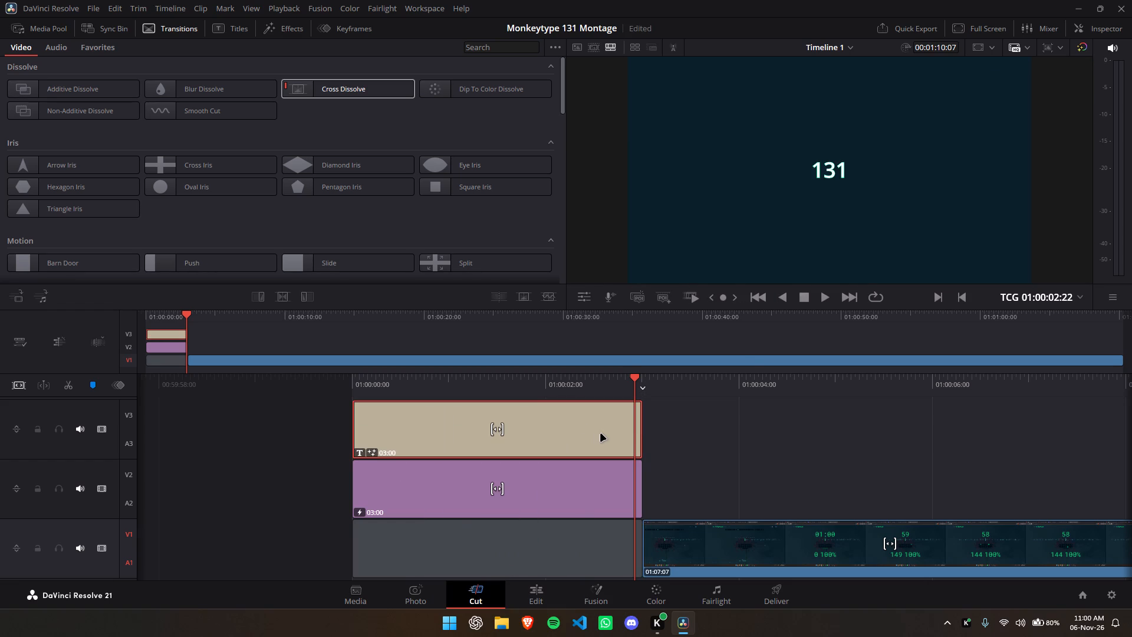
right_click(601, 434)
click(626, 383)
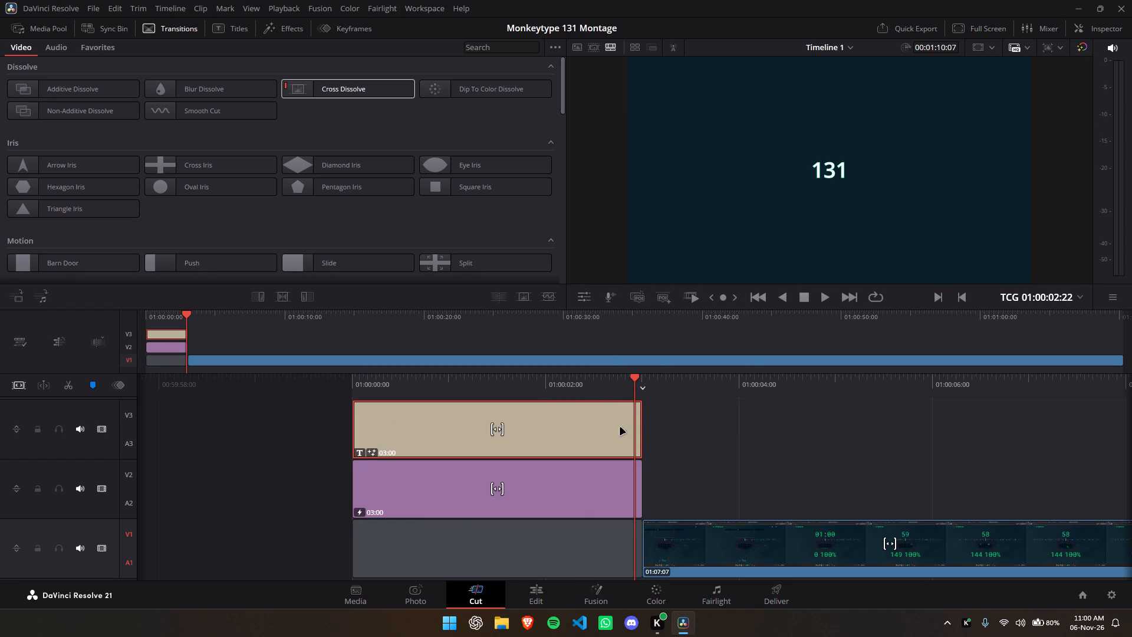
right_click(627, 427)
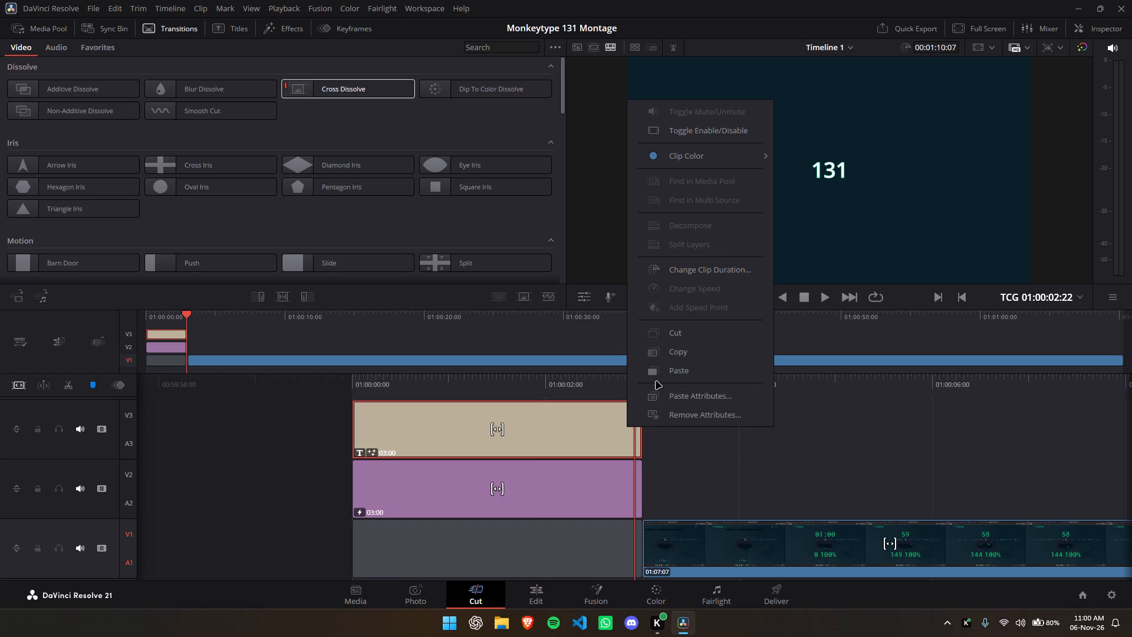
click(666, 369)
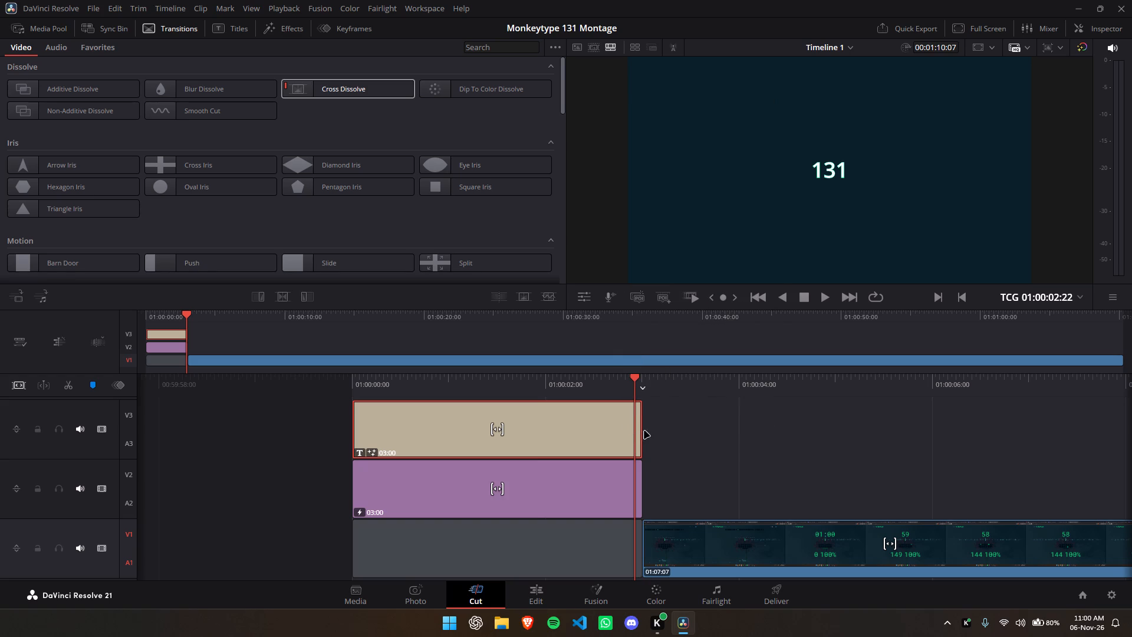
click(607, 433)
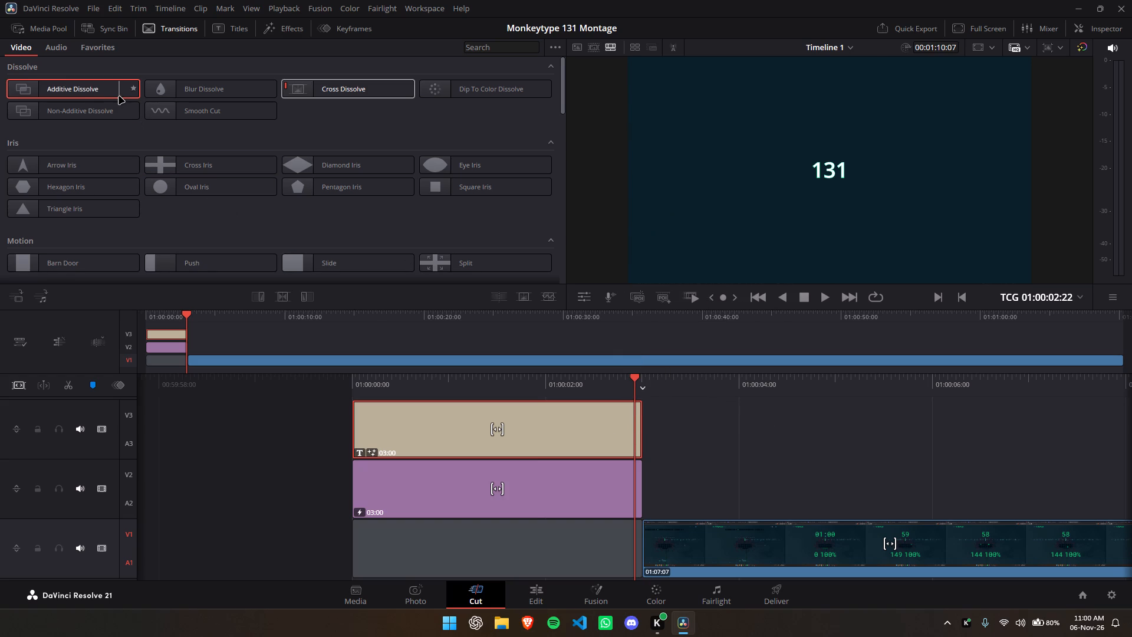
Add a Cross Dissolve at the end of the 131 title clip on track V3.
drag(96, 95, 121, 118)
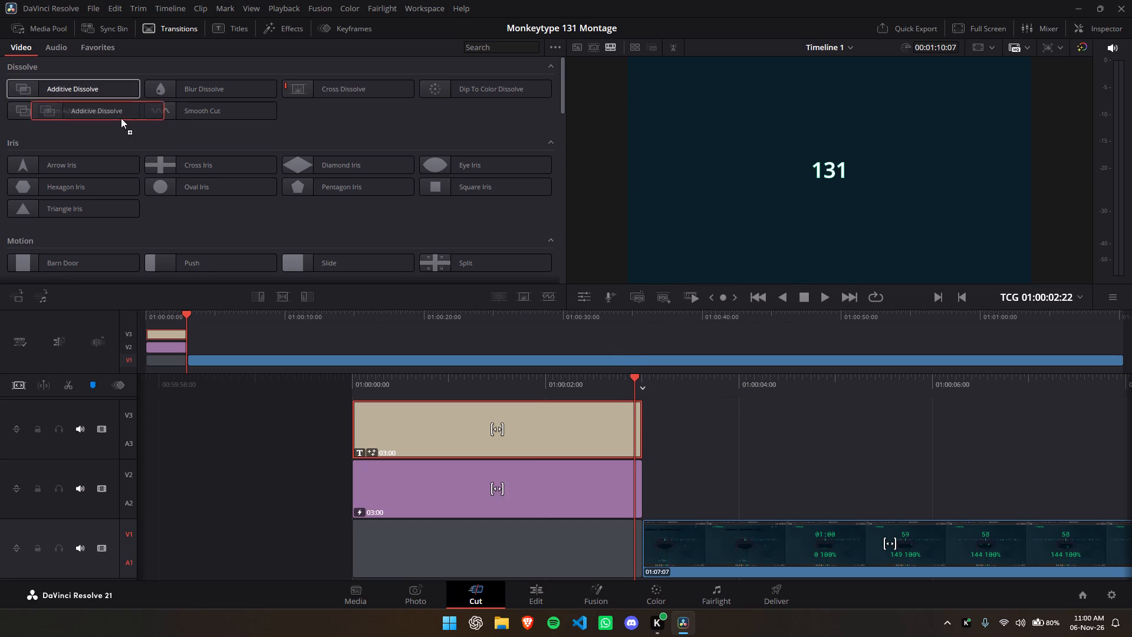
drag(121, 118, 120, 96)
drag(347, 94, 537, 436)
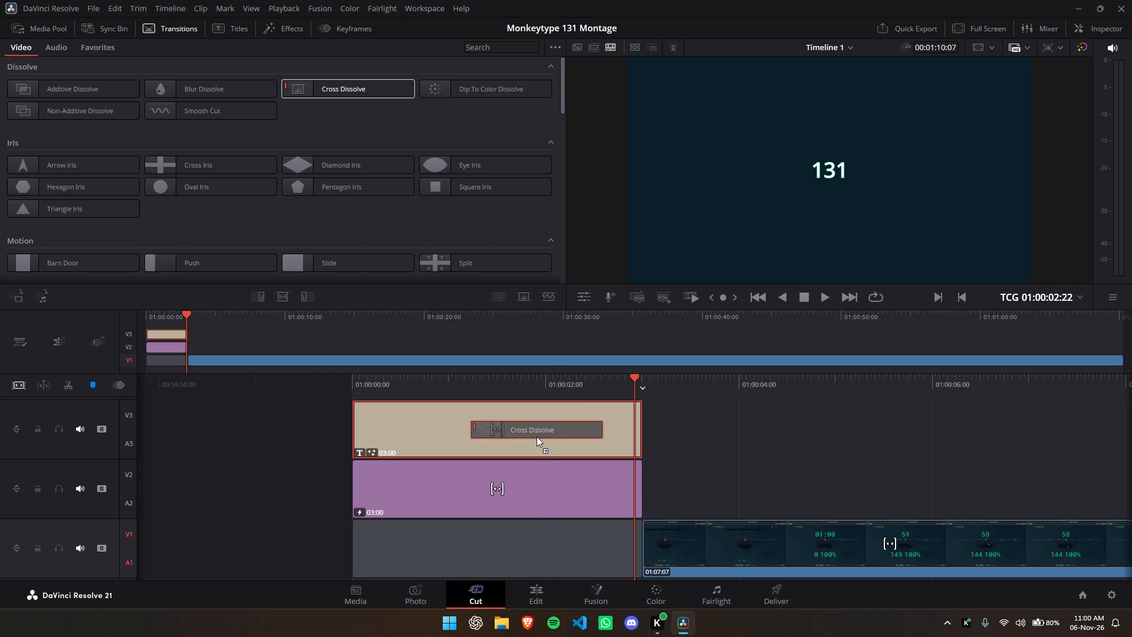
drag(537, 436, 574, 435)
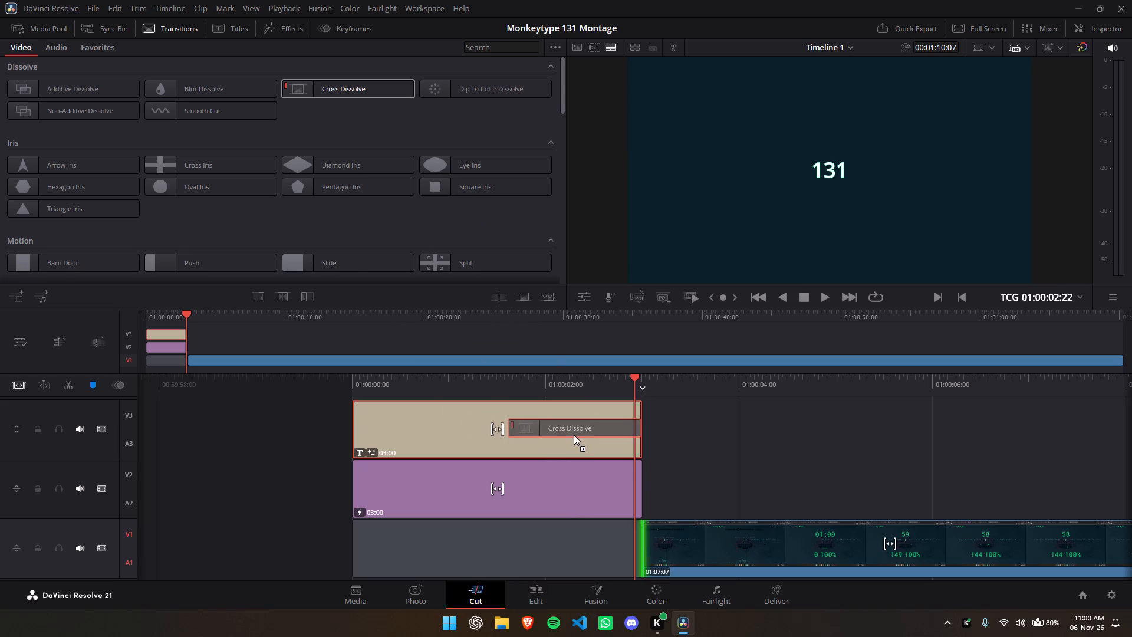
drag(574, 435, 629, 430)
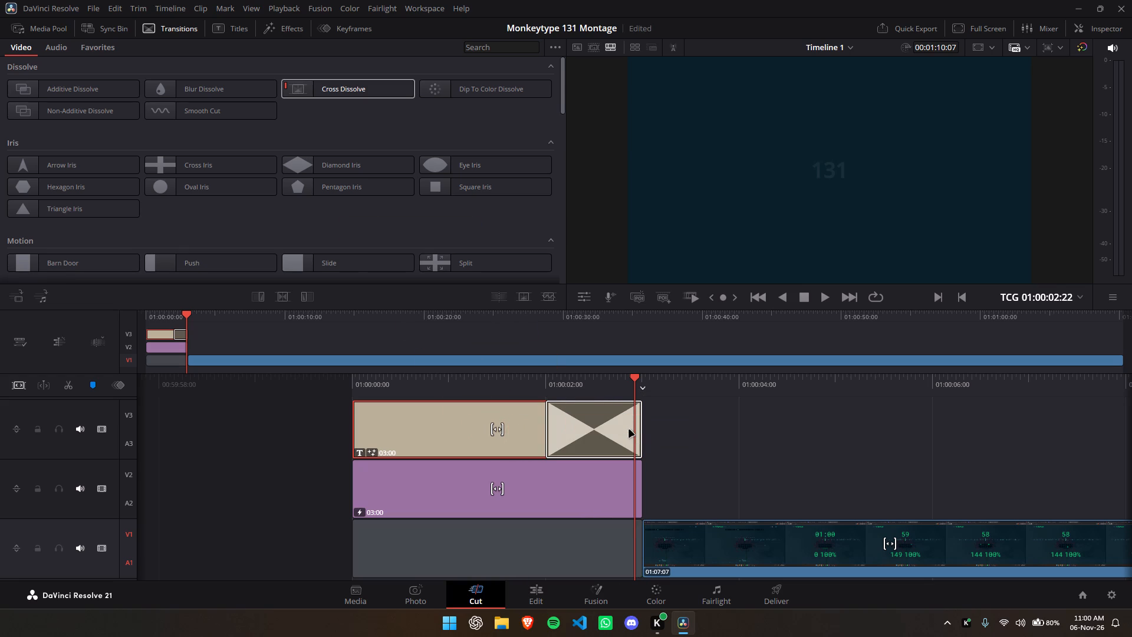
Play the montage from the start through the title's closing Cross Dissolve and into the typing recording.
drag(637, 376, 624, 380)
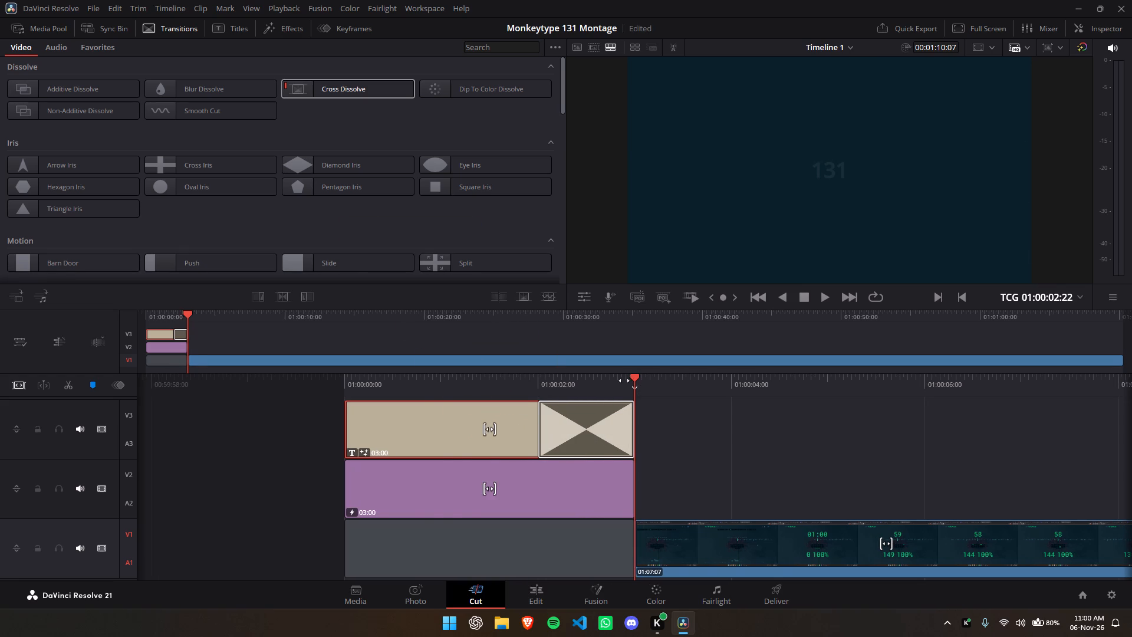
drag(624, 380, 949, 406)
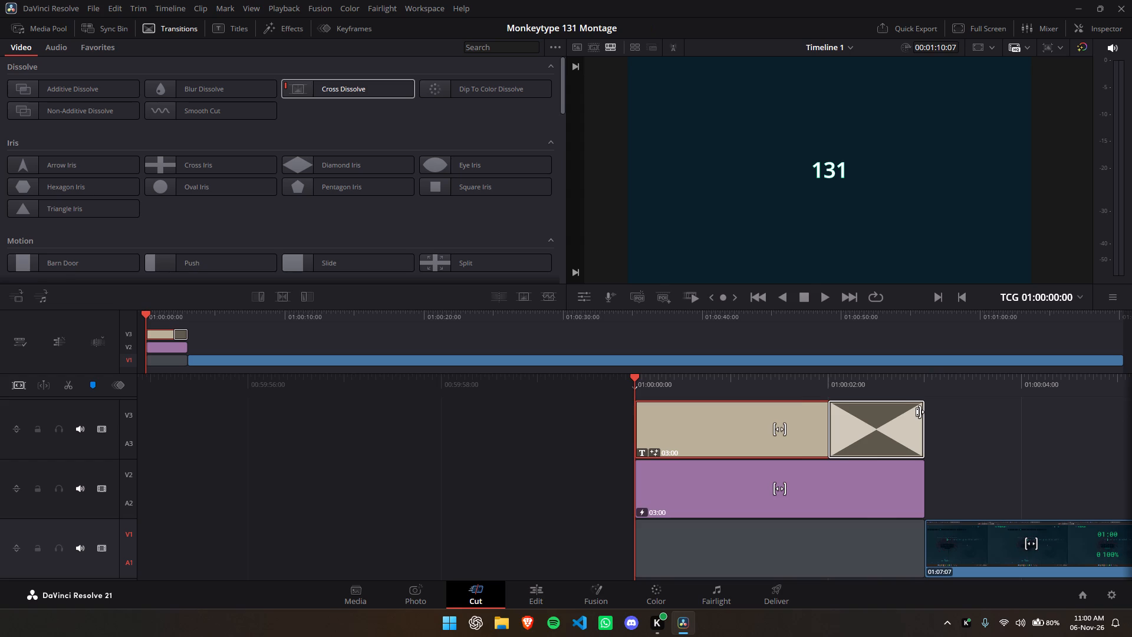
key(space)
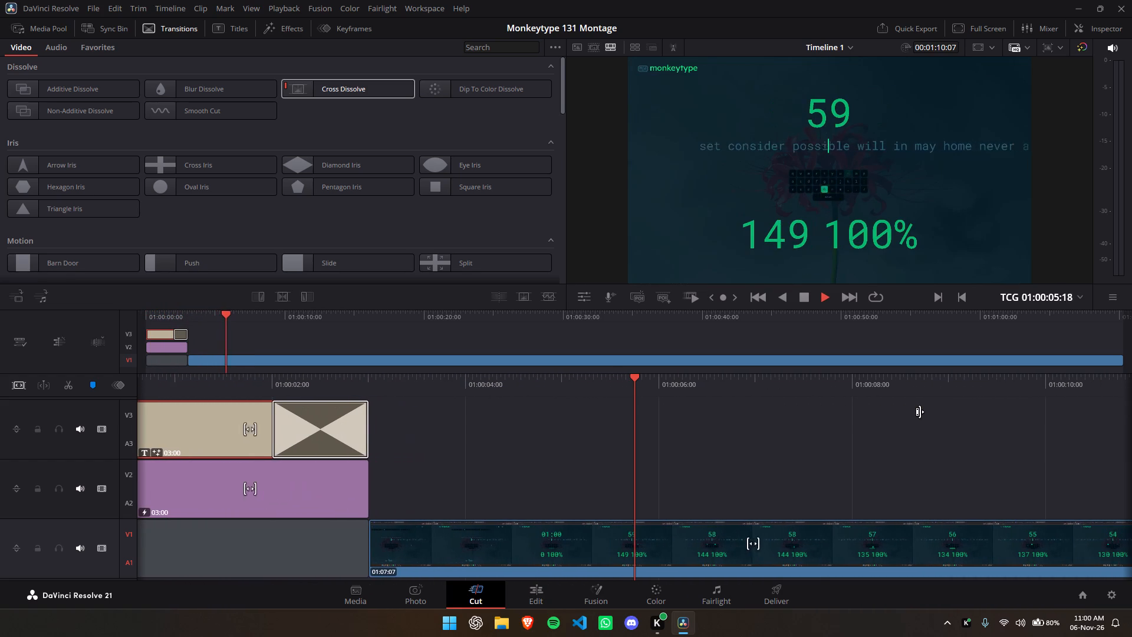
key(space)
key(space)
key(space)
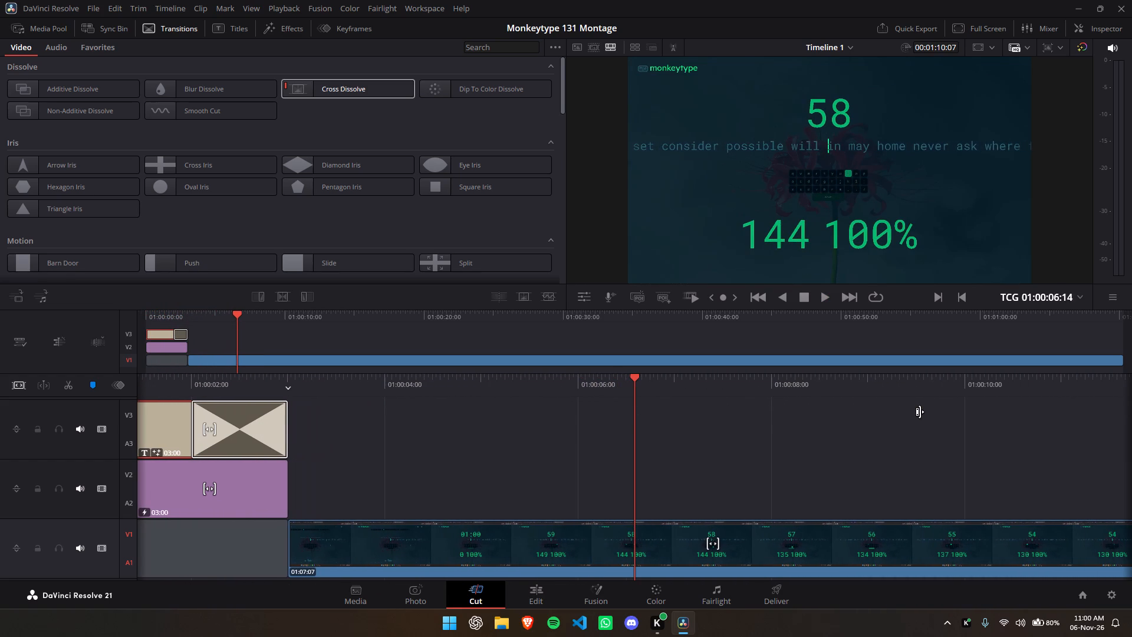
Step backward from the typing recording through the title's Cross Dissolve to the start of the timeline.
key(Left)
key(Left)
key(Left)
key(Left)
key(Left)
key(Left)
key(Left)
key(Left)
key(Left)
key(Left)
key(Left)
key(Left)
key(Left)
key(Left)
key(Left)
key(Left)
key(Left)
key(Left)
key(Left)
key(Left)
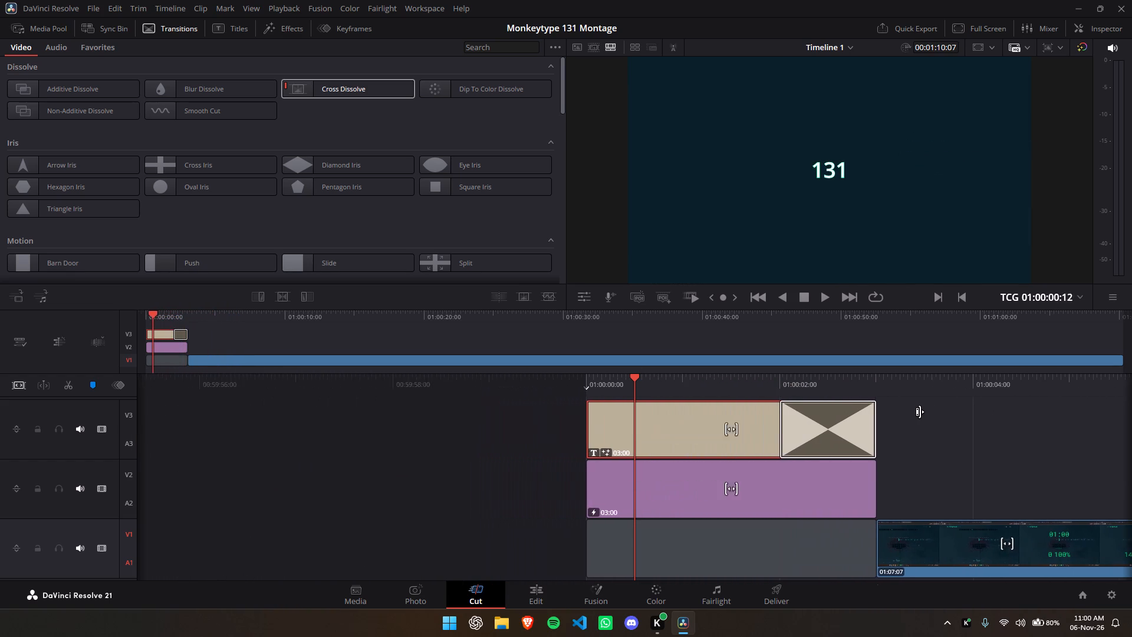
key(Left)
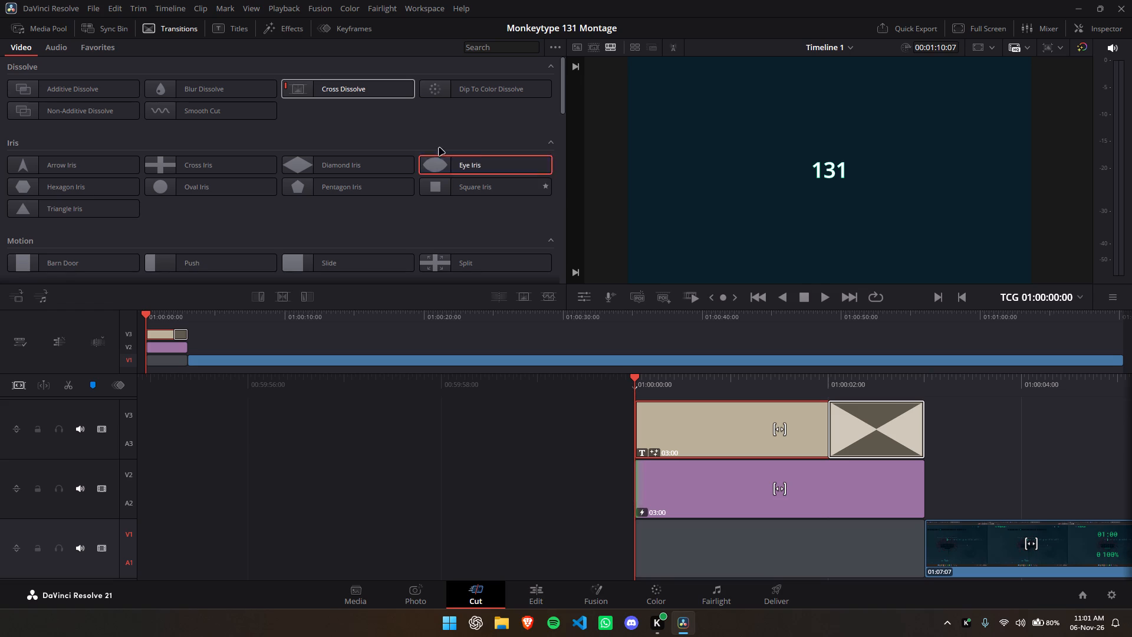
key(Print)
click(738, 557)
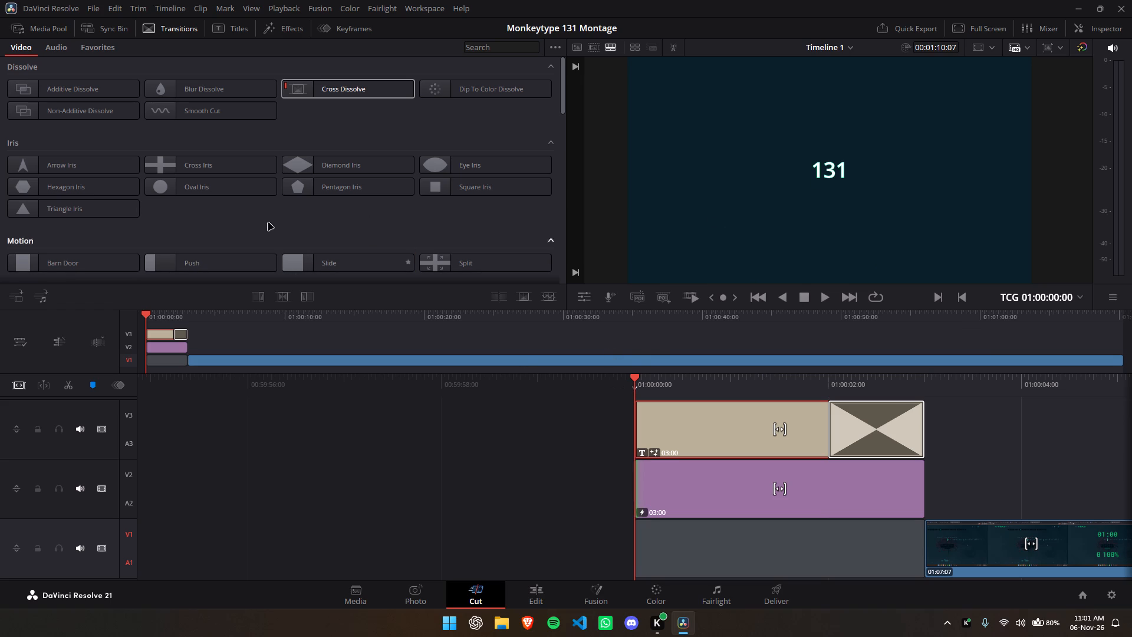
Browse the video transitions library, from the Motion and Wipe groups through Fusion Transitions to Resolve FX Stylize.
scroll(364, 202, down, 14)
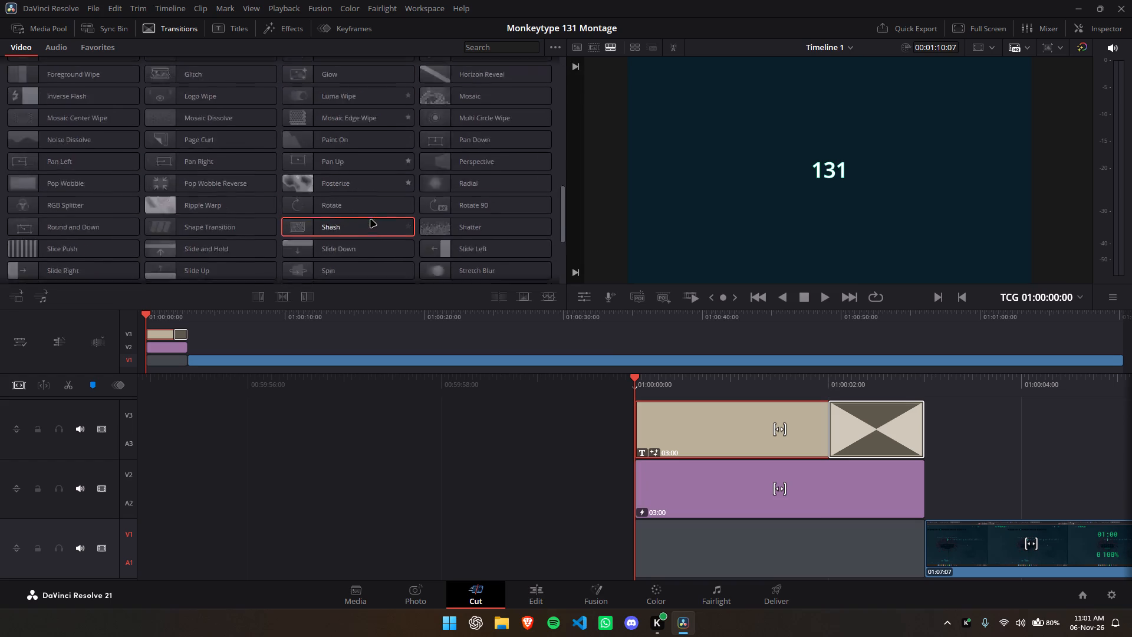
scroll(371, 220, down, 7)
scroll(371, 220, up, 11)
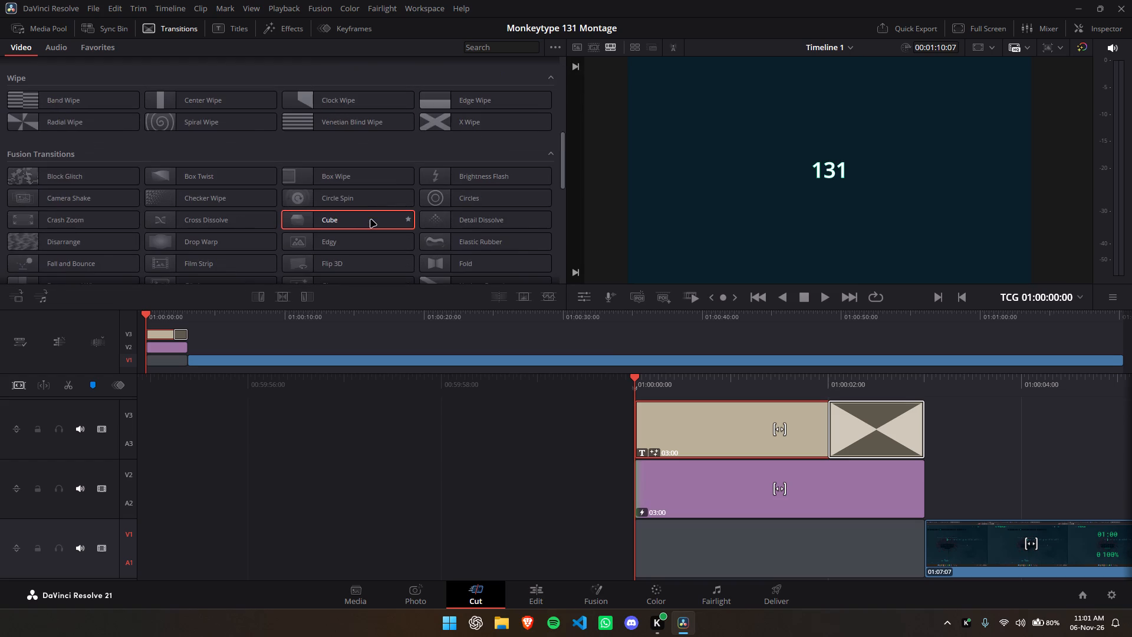
scroll(371, 220, up, 9)
scroll(371, 218, down, 7)
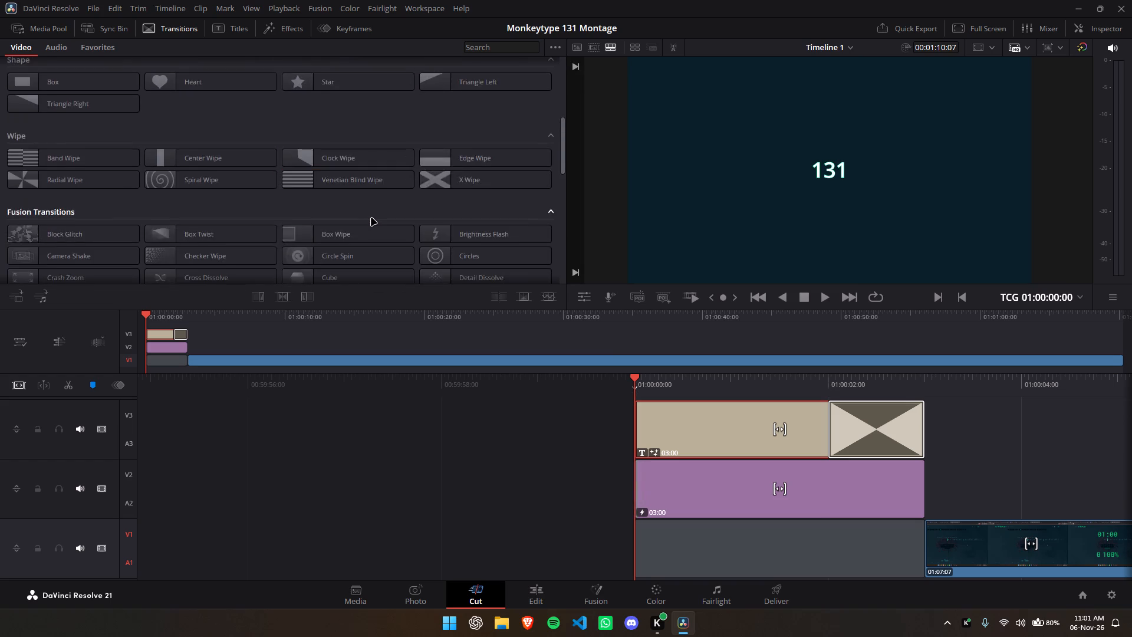
scroll(373, 218, down, 13)
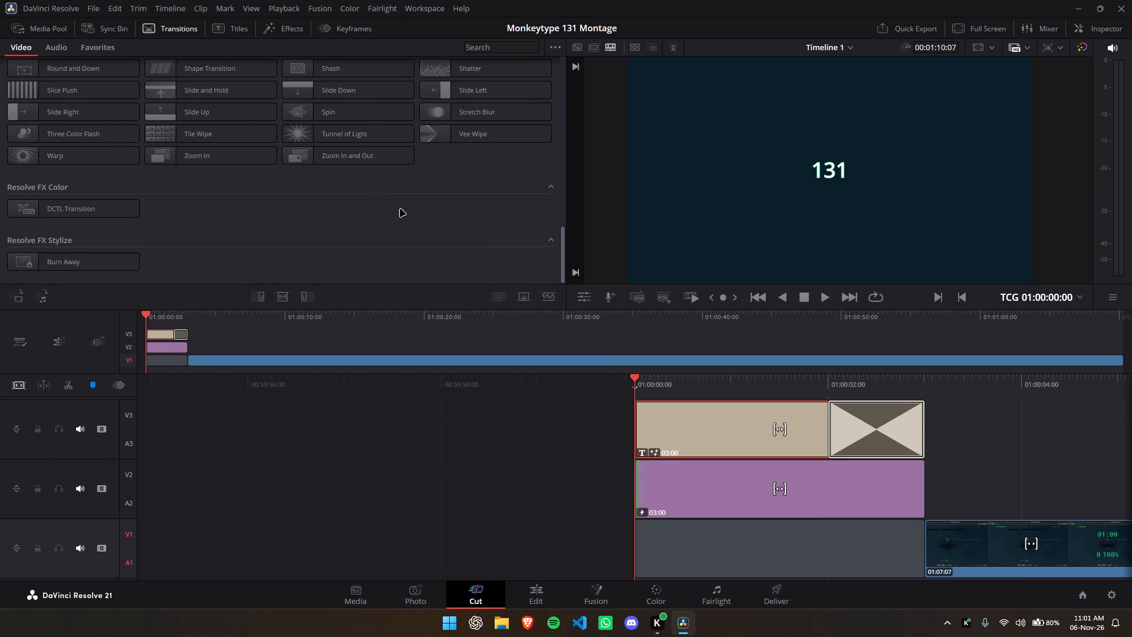
scroll(404, 208, down, 7)
scroll(317, 263, down, 3)
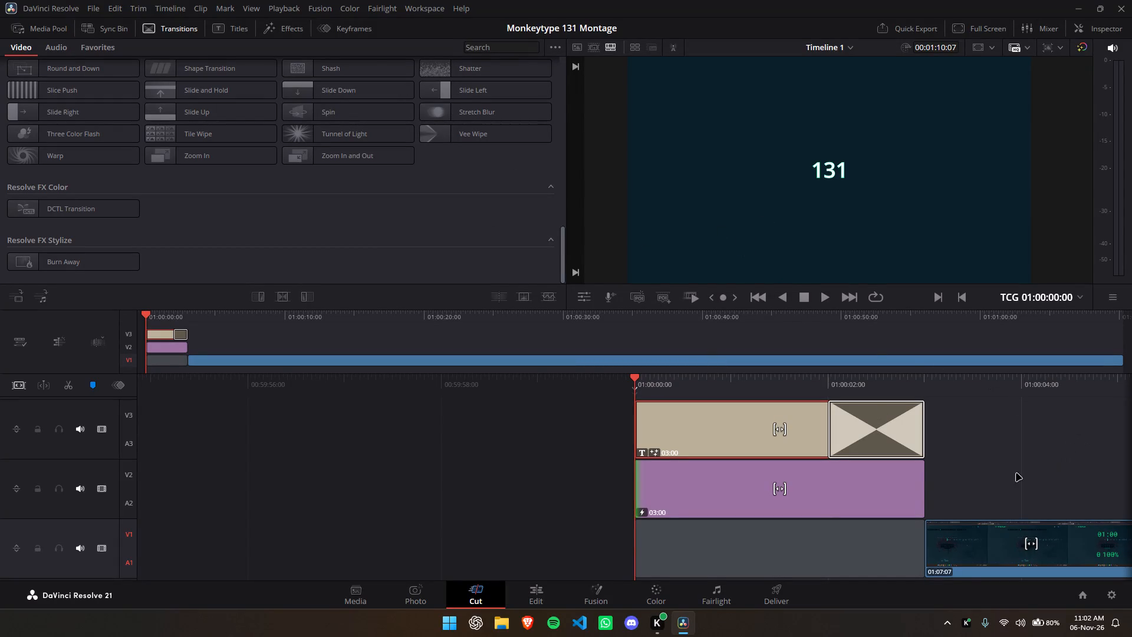
Look over the Deliver, Fairlight, Color and Fusion pages, finishing on the Edit page.
click(774, 590)
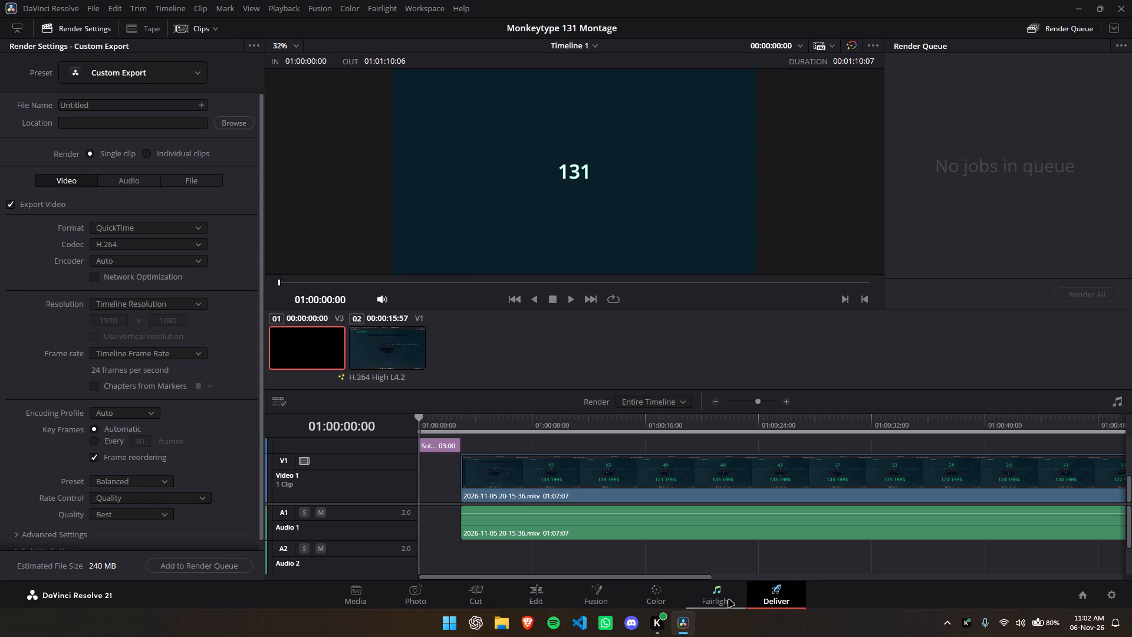
click(728, 600)
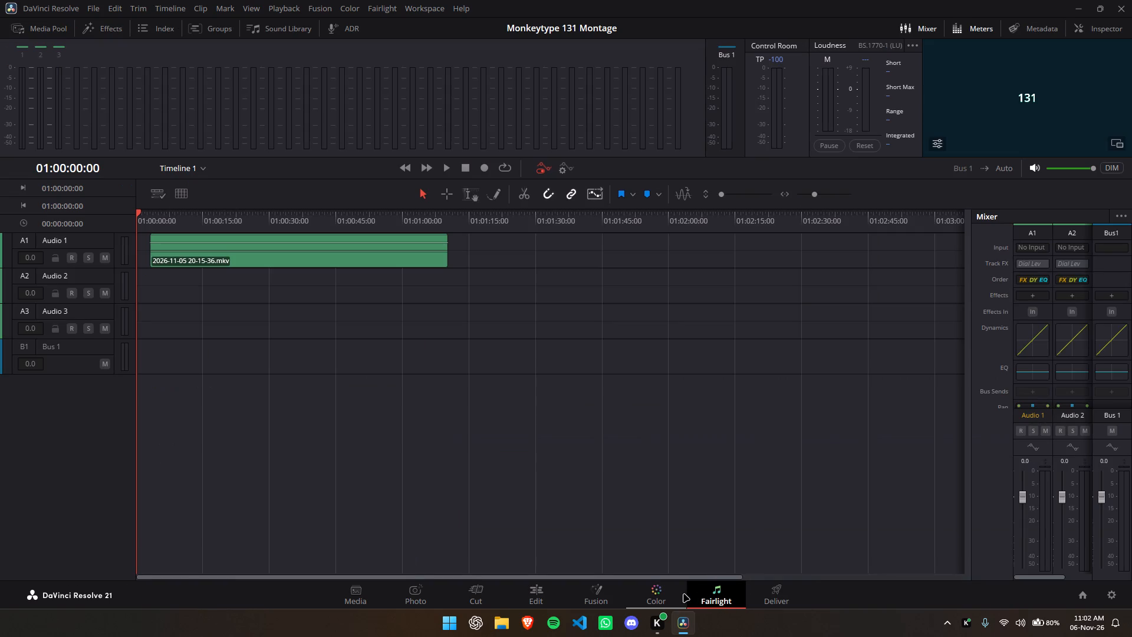
click(670, 593)
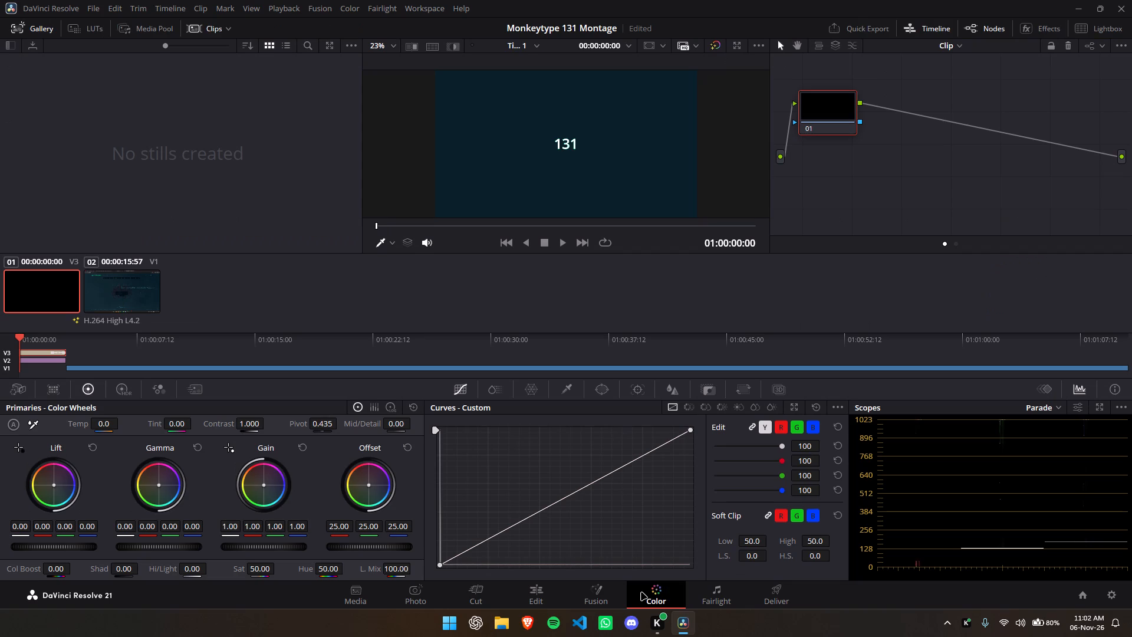
click(609, 595)
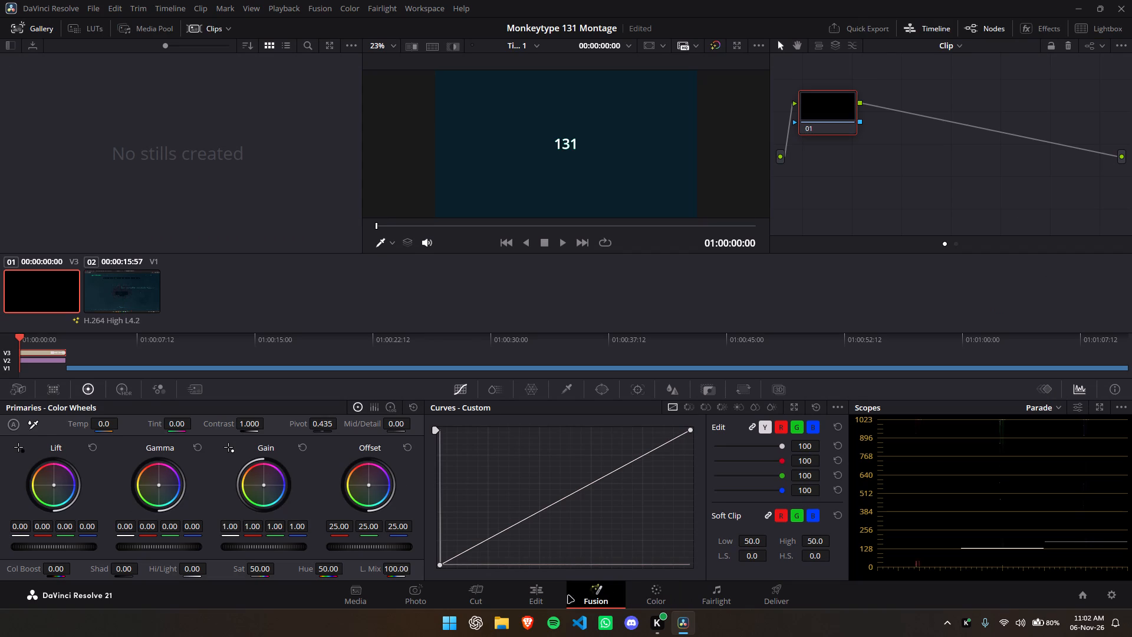
click(534, 592)
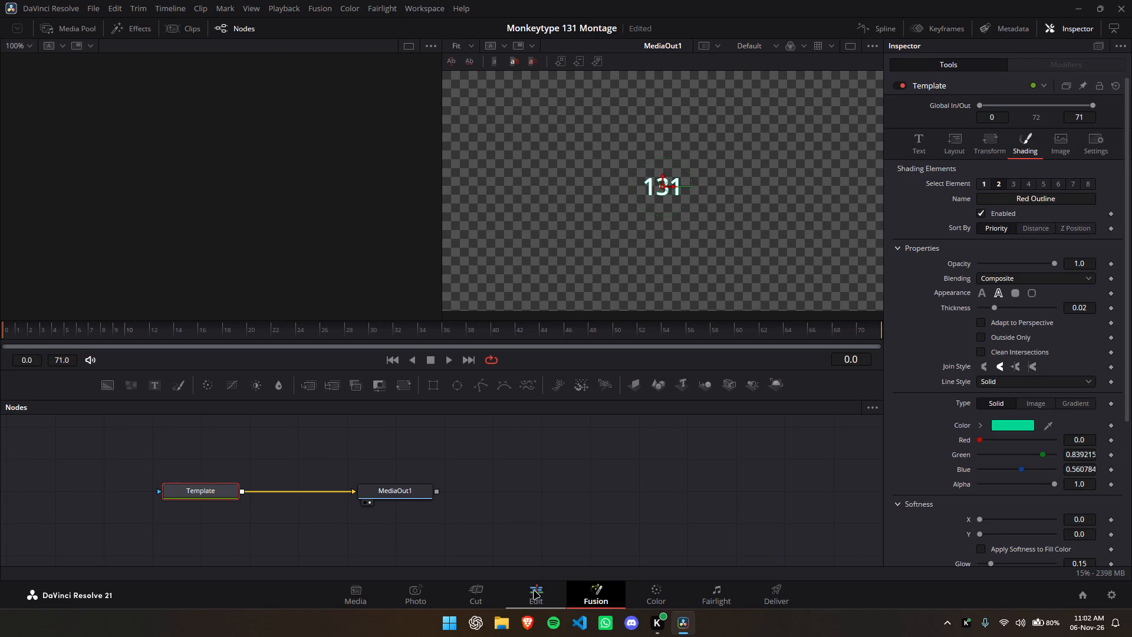
click(590, 598)
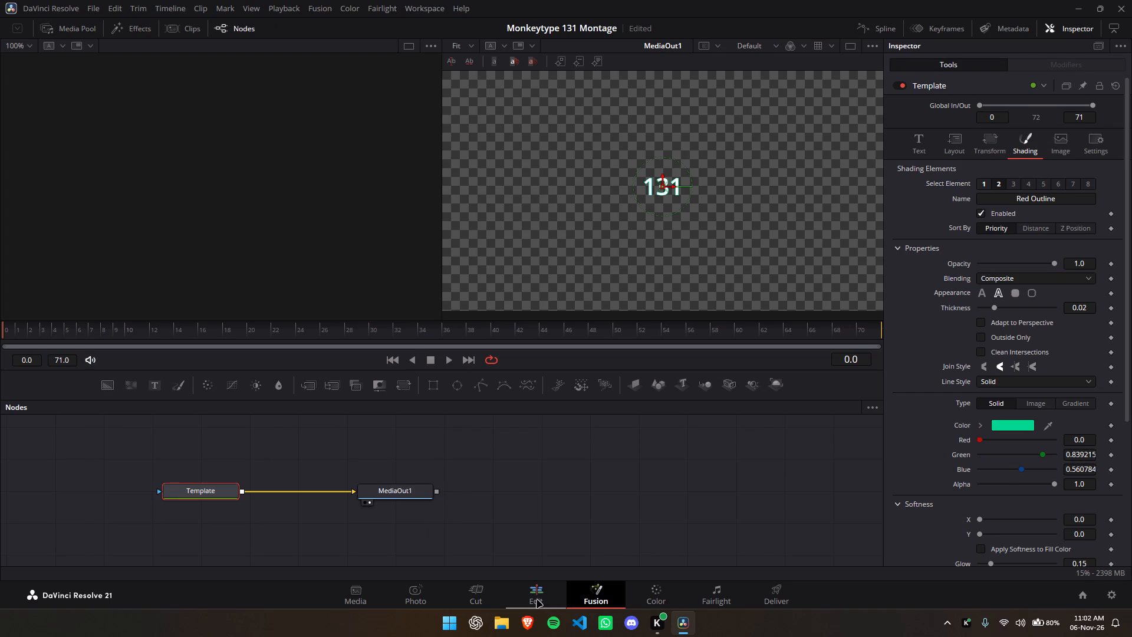
click(535, 600)
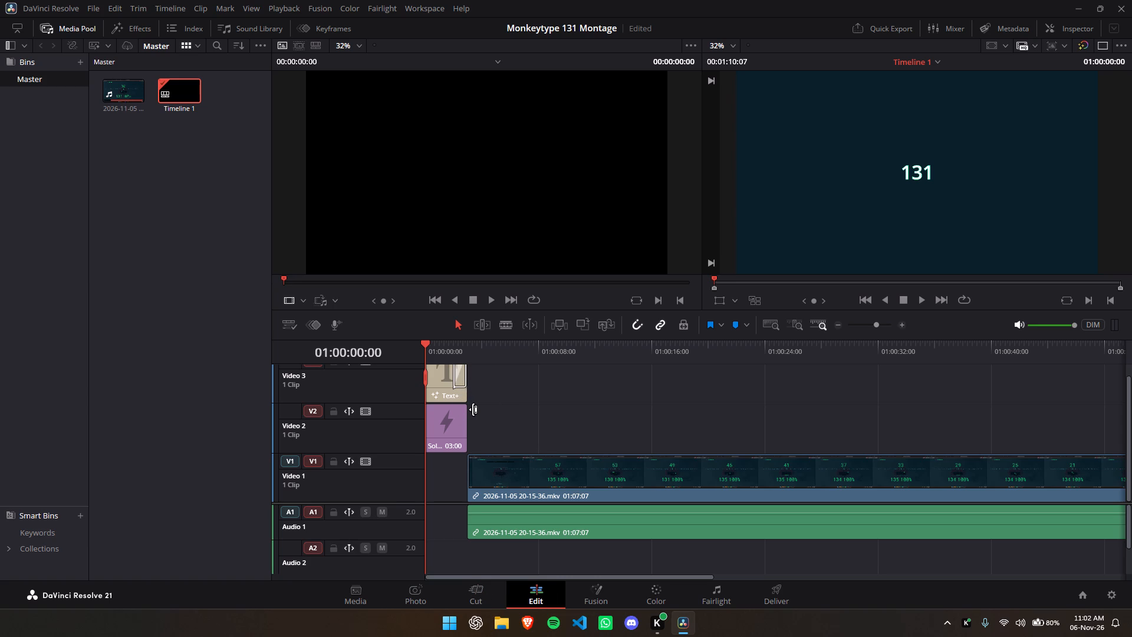
Examine the 131 title, its Cross Dissolve, the Solid Color clip and the cut to the typing recording on the Edit timeline.
alt+scroll(473, 409, up, 6)
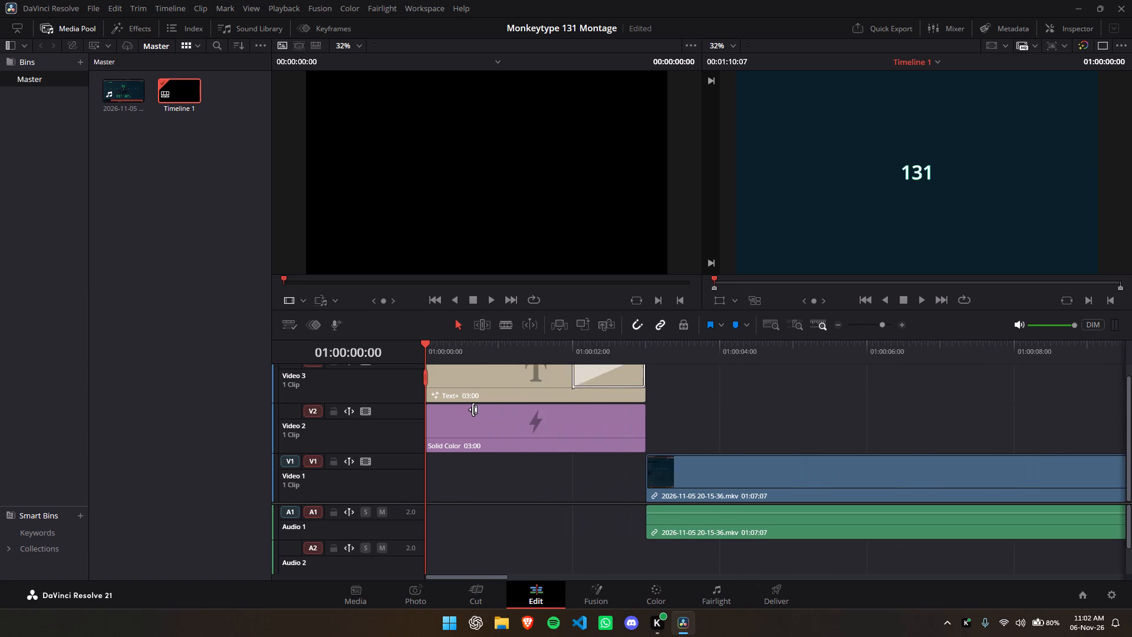
alt+scroll(473, 409, up, 9)
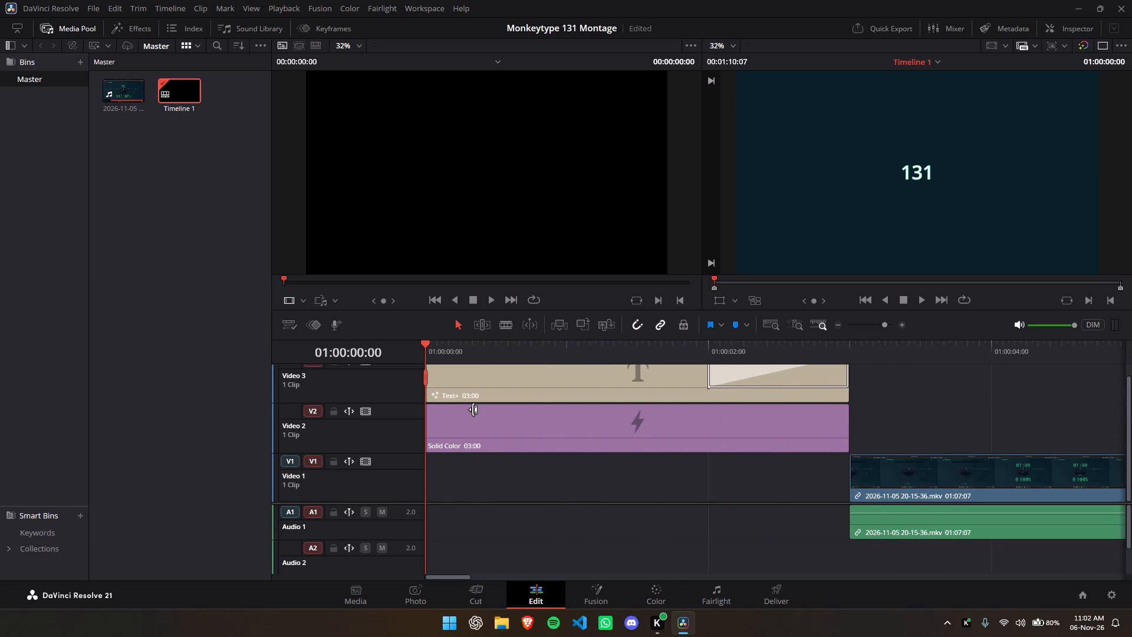
ctrl+scroll(473, 409, down, 5)
ctrl+scroll(473, 409, up, 4)
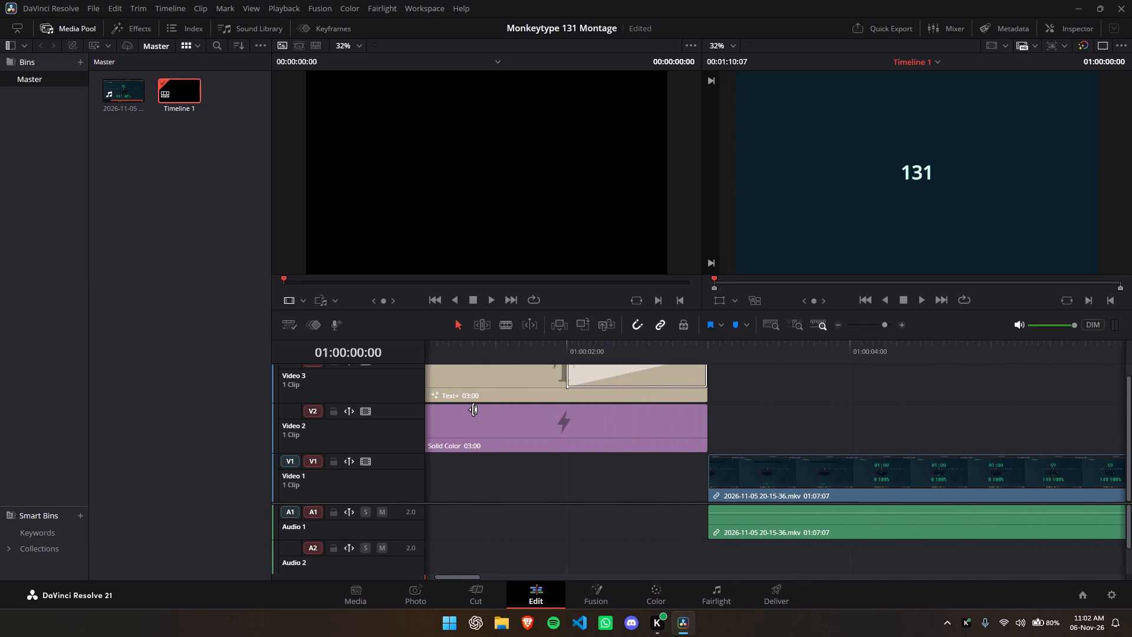
ctrl+scroll(473, 409, up, 6)
alt+scroll(473, 409, down, 4)
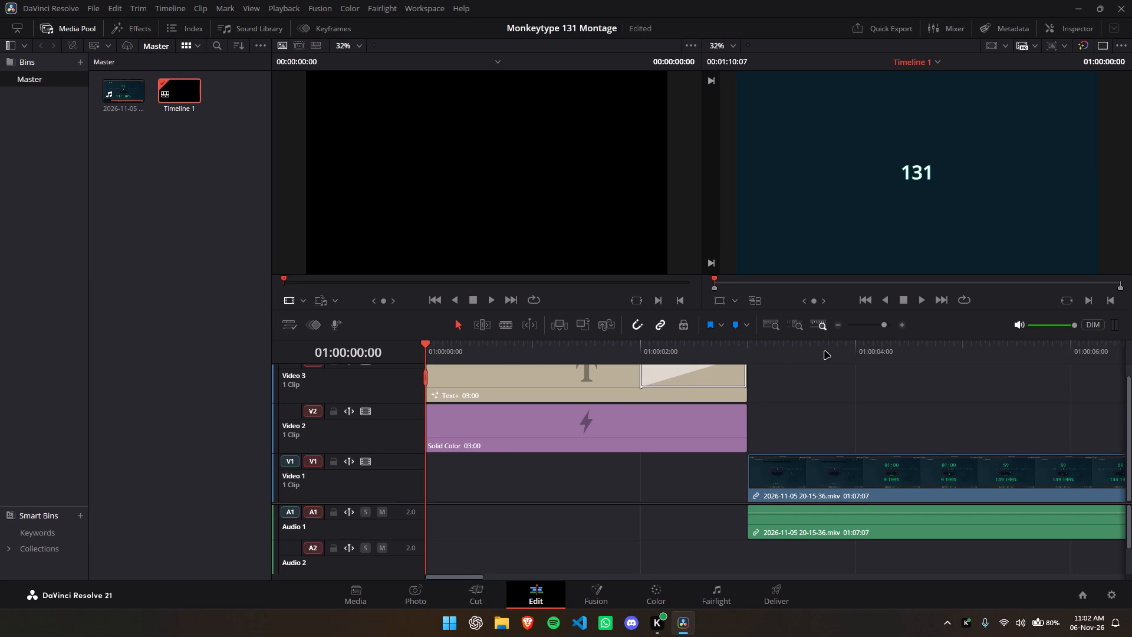
alt+scroll(825, 352, up, 15)
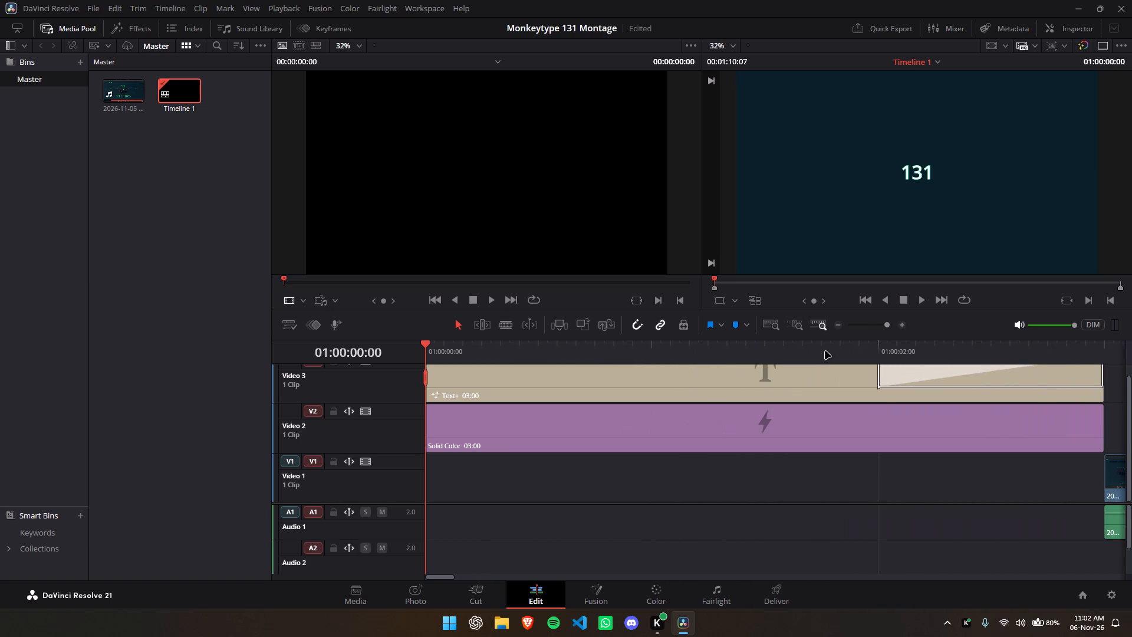
ctrl+scroll(825, 352, down, 6)
alt+scroll(774, 372, up, 9)
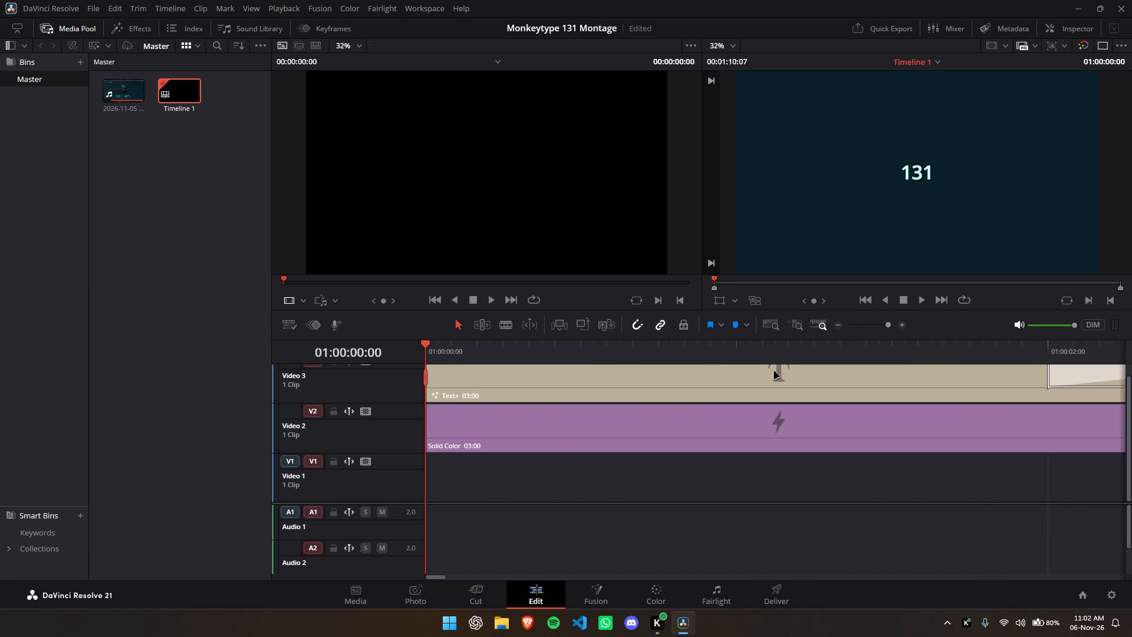
alt+scroll(774, 372, up, 14)
ctrl+scroll(774, 372, down, 15)
alt+scroll(703, 377, up, 15)
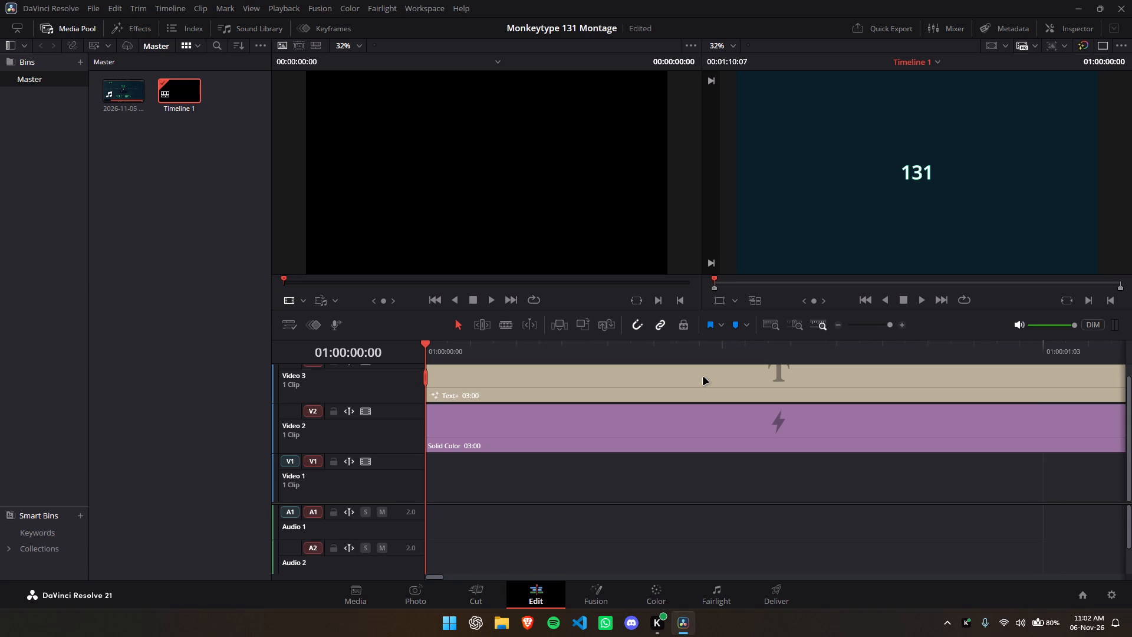
alt+scroll(703, 377, up, 2)
ctrl+scroll(703, 377, down, 15)
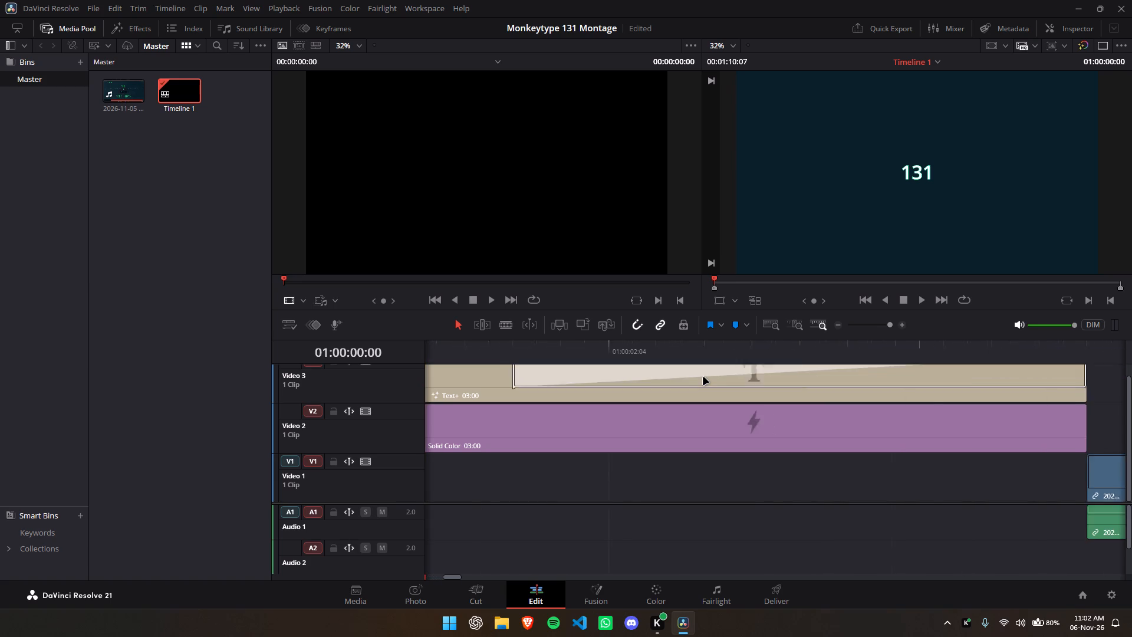
ctrl+scroll(703, 377, down, 6)
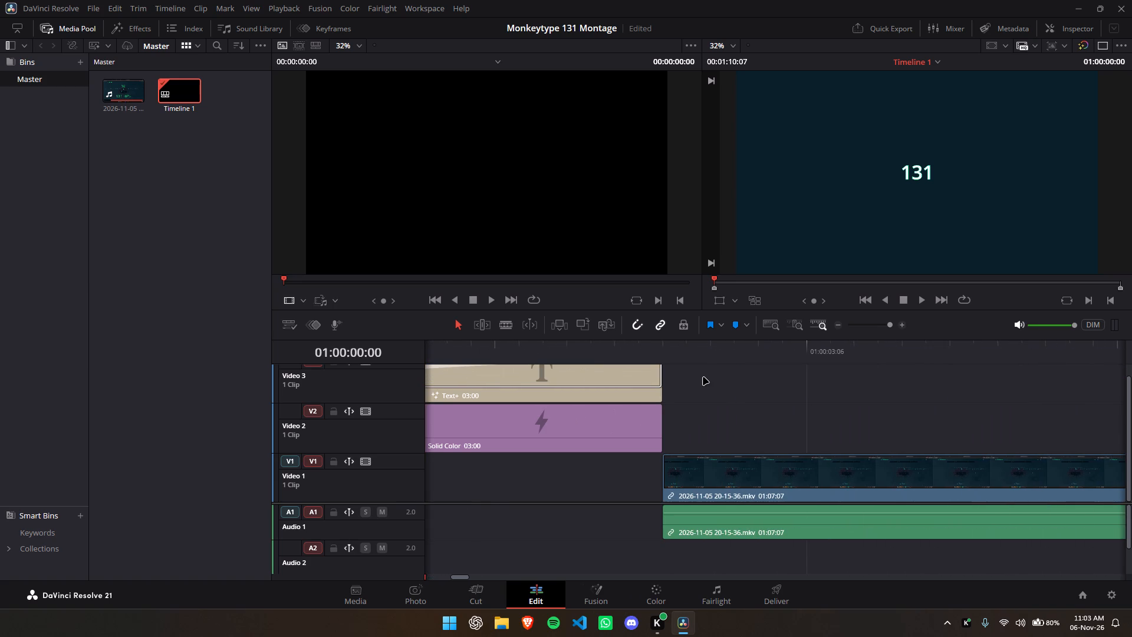
ctrl+scroll(703, 377, down, 1)
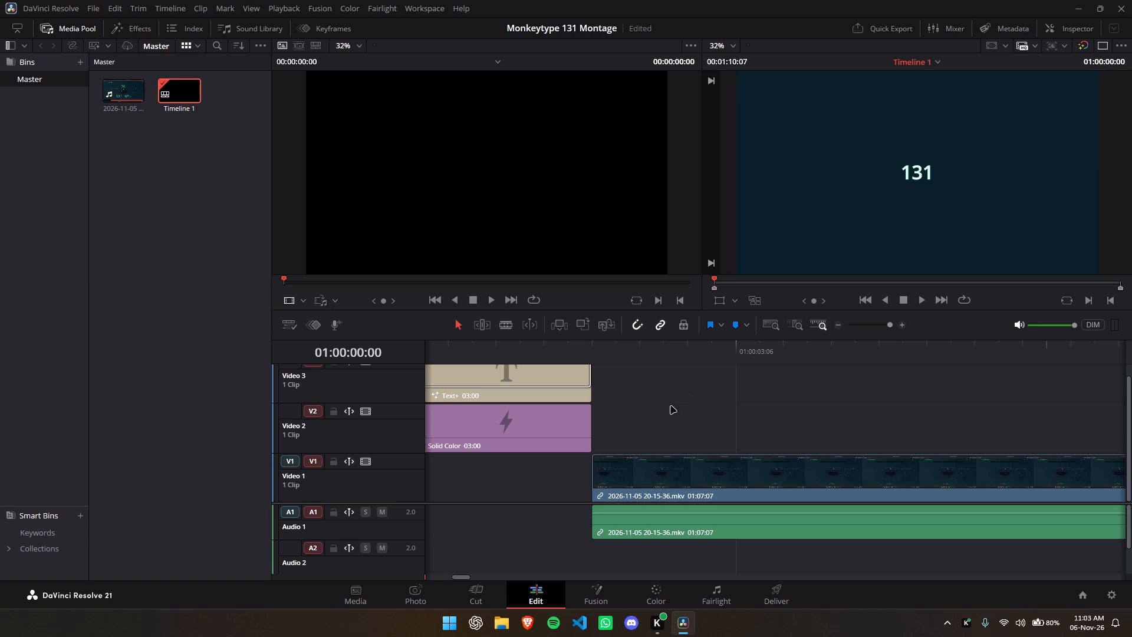
ctrl+scroll(670, 406, up, 1)
alt+scroll(670, 406, up, 1)
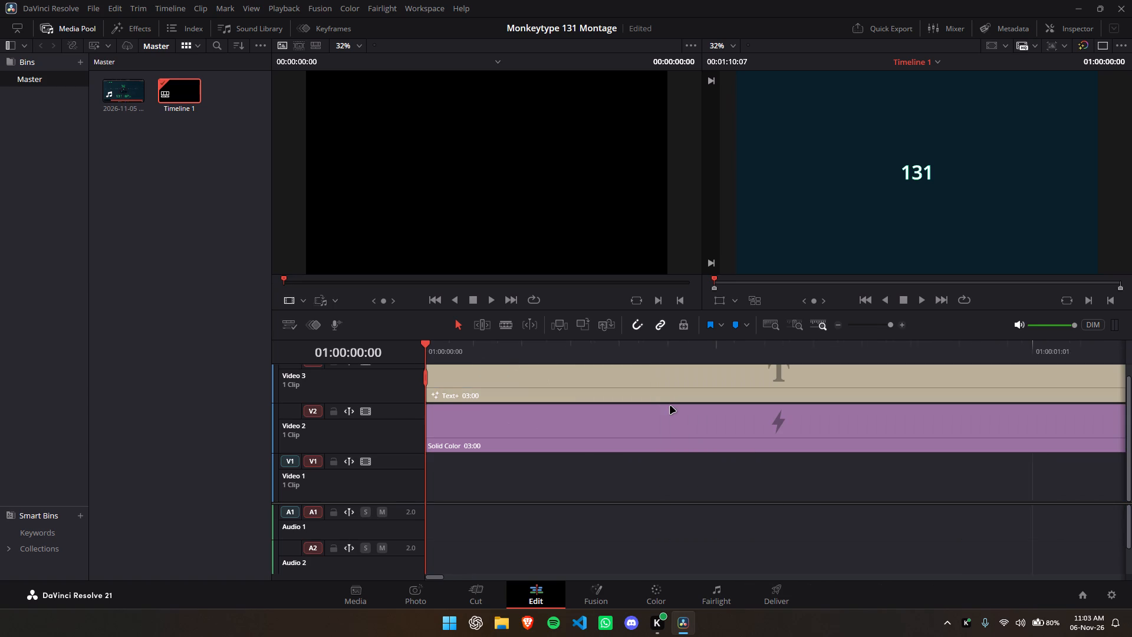
Select the Cross Dissolve at the end of the 131 title clip and show its transition settings in the Inspector.
alt+scroll(670, 406, up, 2)
alt+scroll(678, 407, up, 20)
alt+scroll(678, 407, up, 4)
alt+scroll(696, 404, up, 20)
alt+scroll(696, 404, up, 3)
ctrl+scroll(696, 404, down, 3)
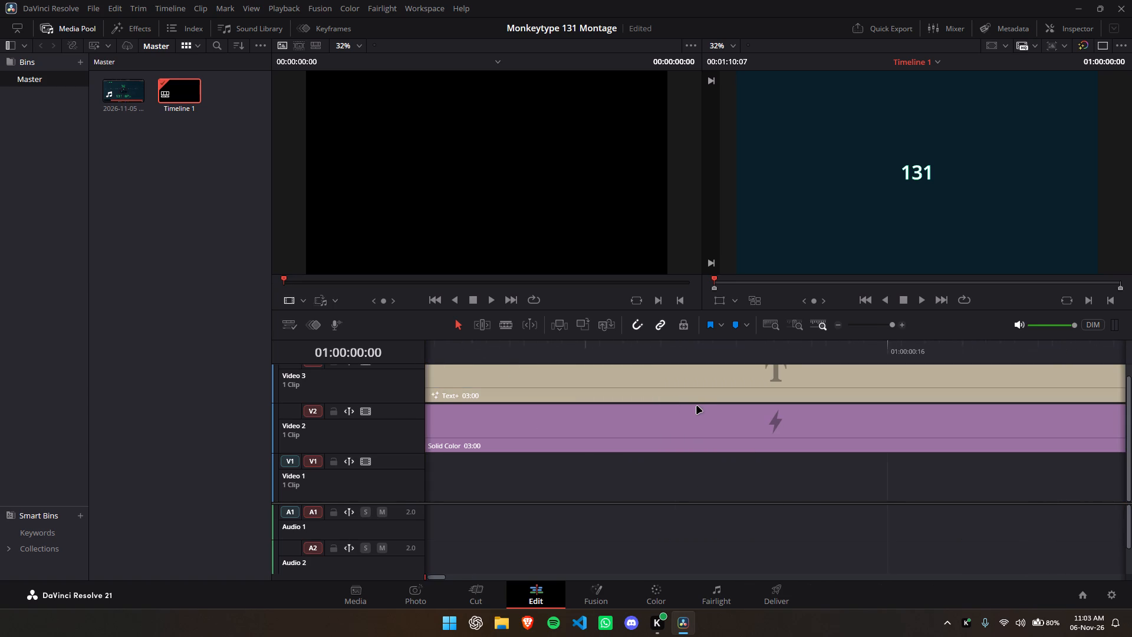
ctrl+scroll(697, 406, down, 20)
ctrl+scroll(697, 406, down, 12)
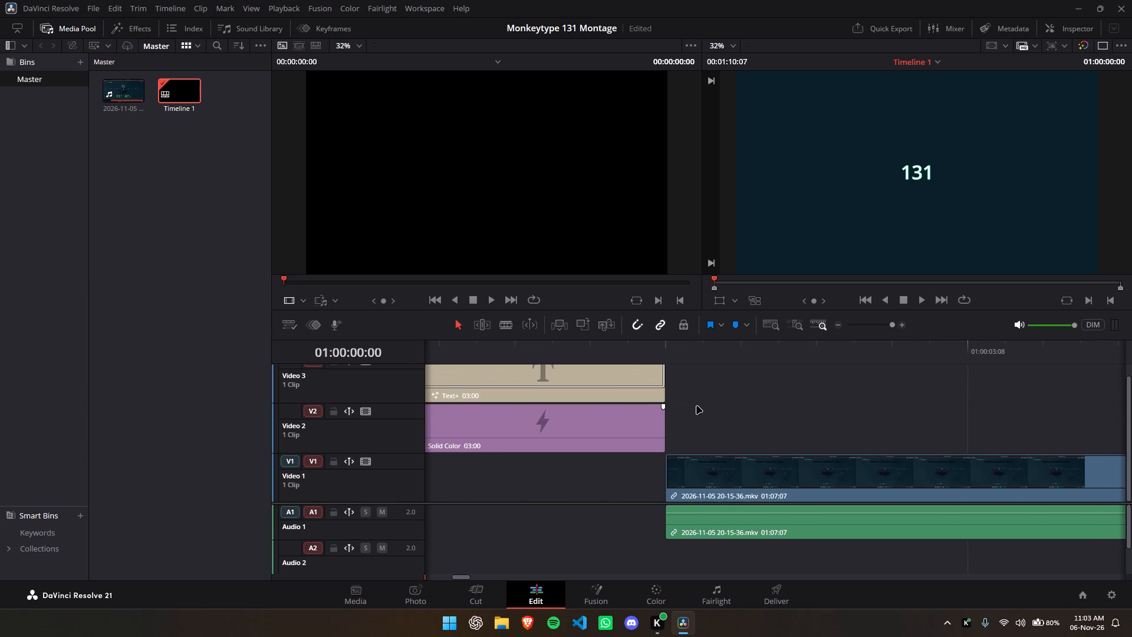
ctrl+scroll(697, 406, down, 3)
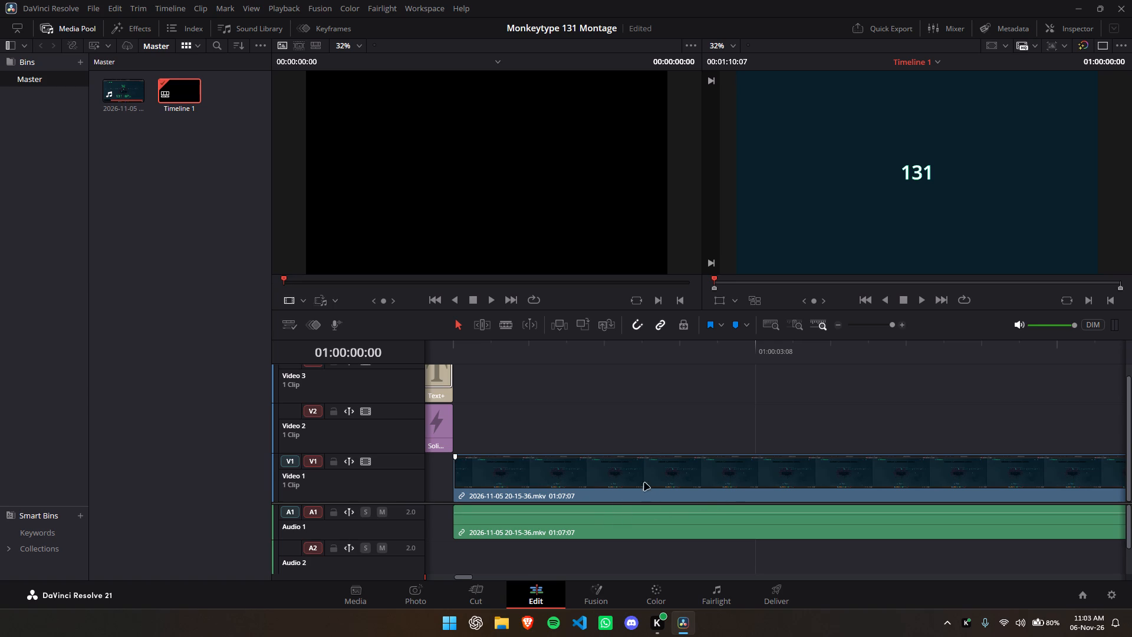
click(629, 476)
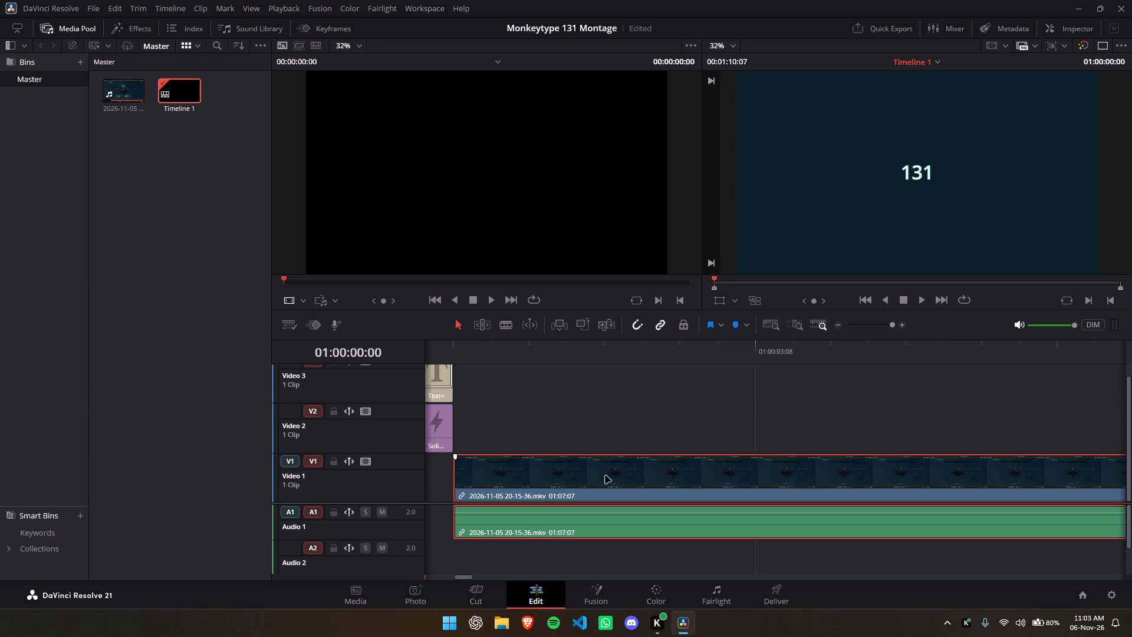
click(445, 388)
click(444, 396)
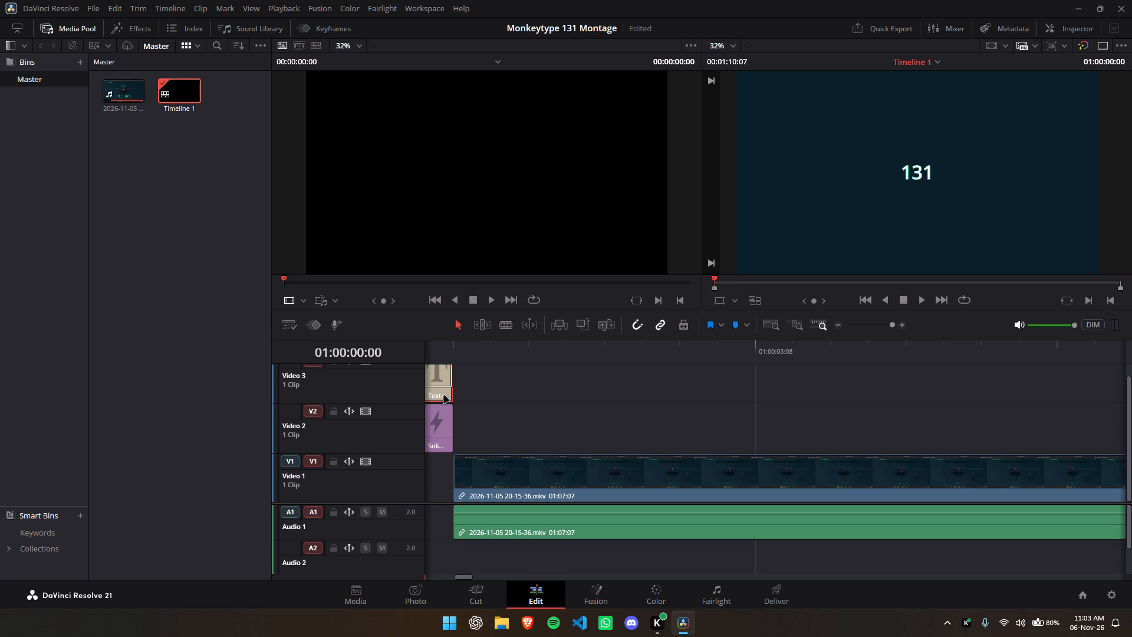
click(445, 381)
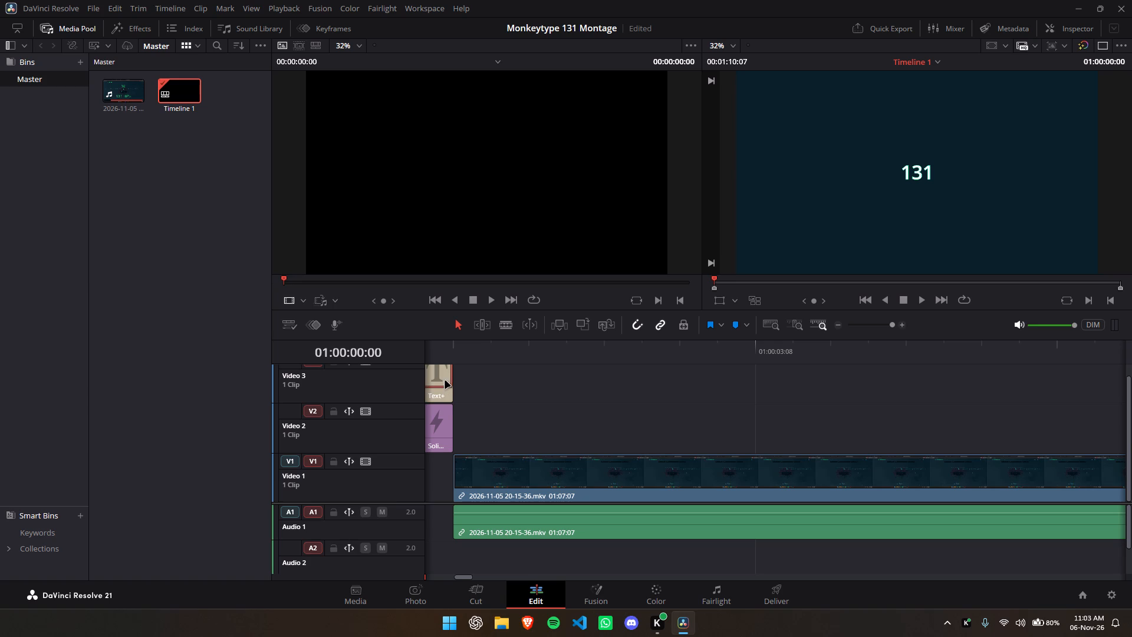
click(445, 381)
click(1061, 34)
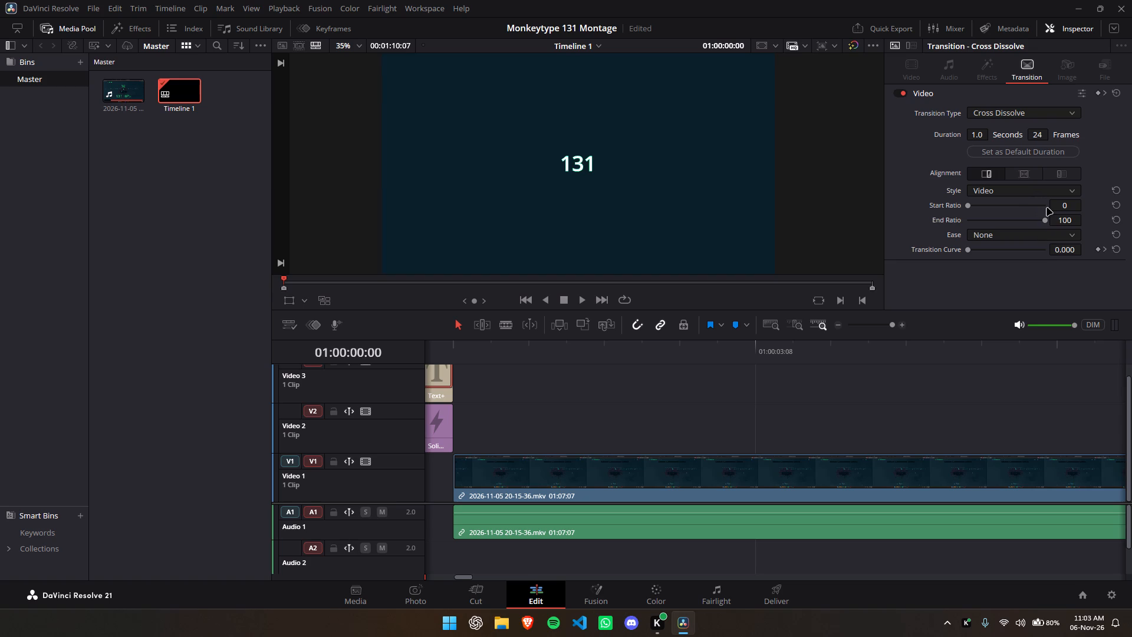
Capture a screenshot of the Edit page showing the Cross Dissolve transition settings.
key(Print)
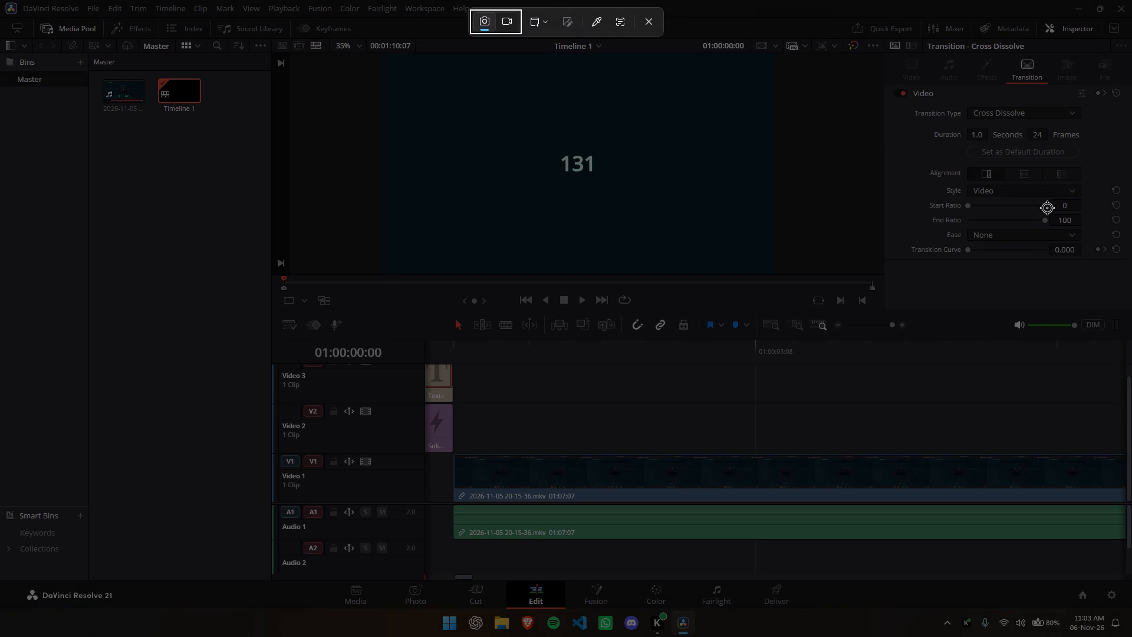
click(1047, 208)
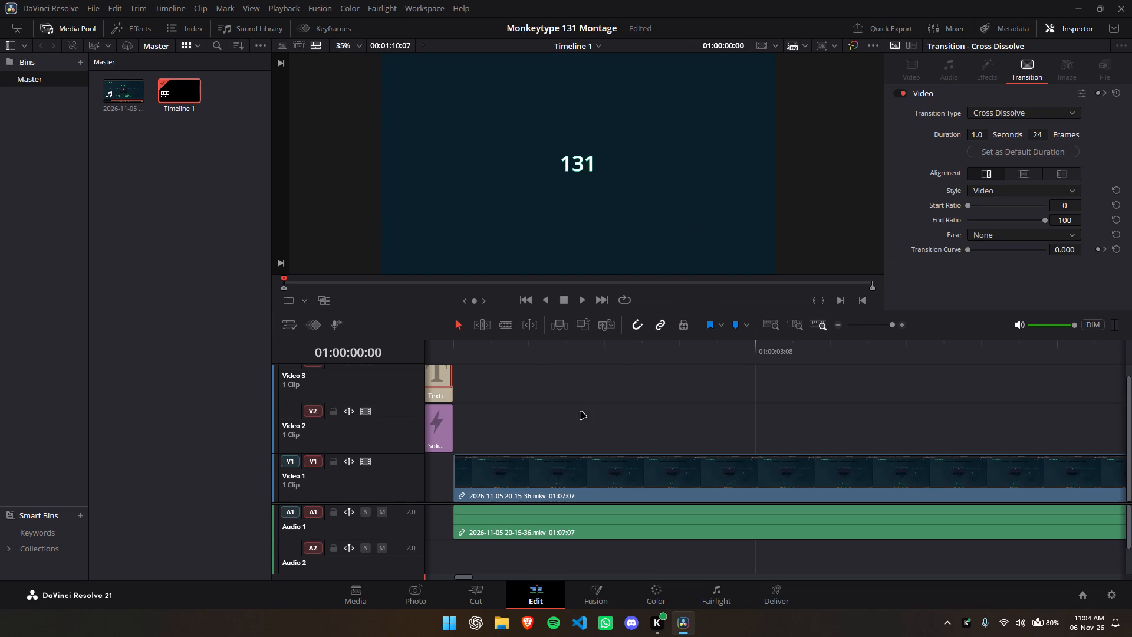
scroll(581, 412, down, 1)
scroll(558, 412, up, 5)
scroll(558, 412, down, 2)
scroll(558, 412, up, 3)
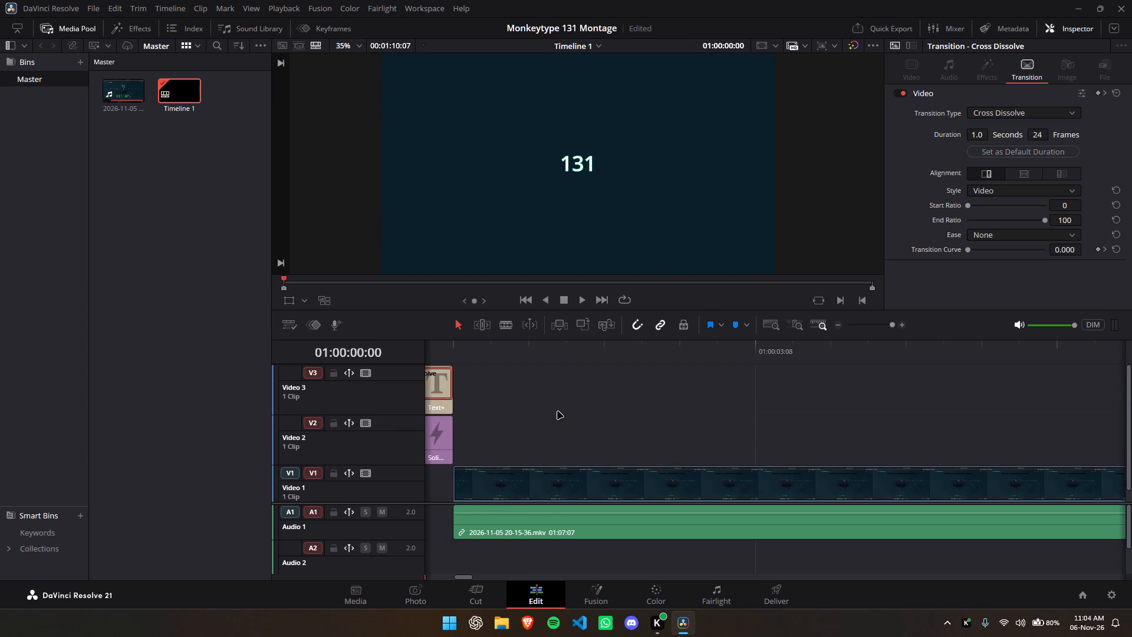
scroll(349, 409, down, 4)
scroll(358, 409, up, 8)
Check the transition type choices available for the title's Cross Dissolve.
click(1057, 115)
click(1059, 114)
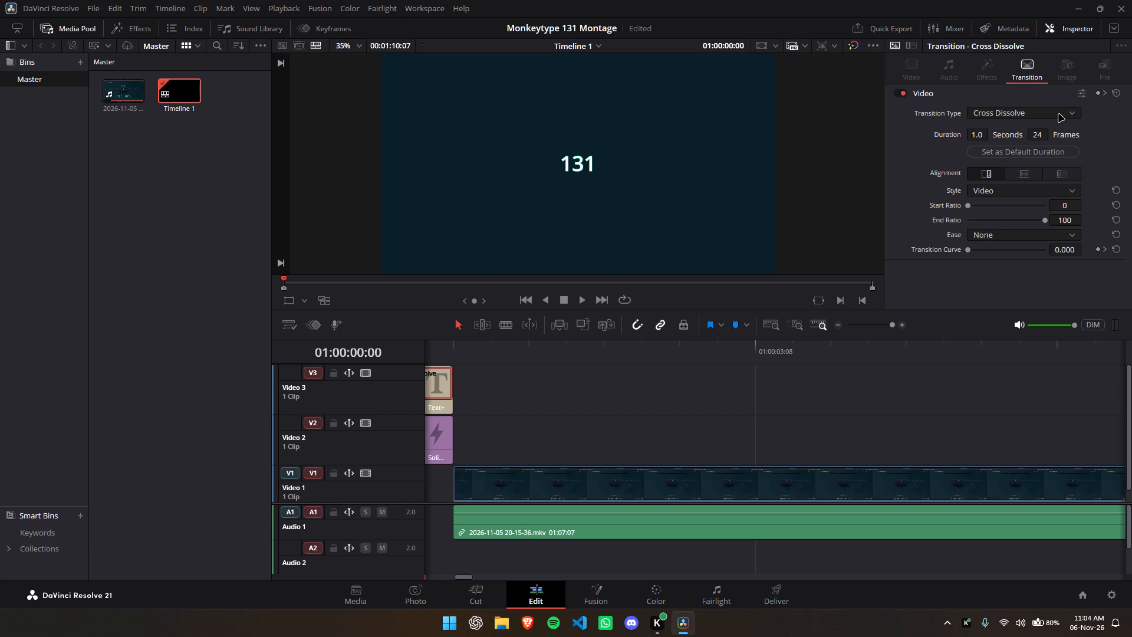